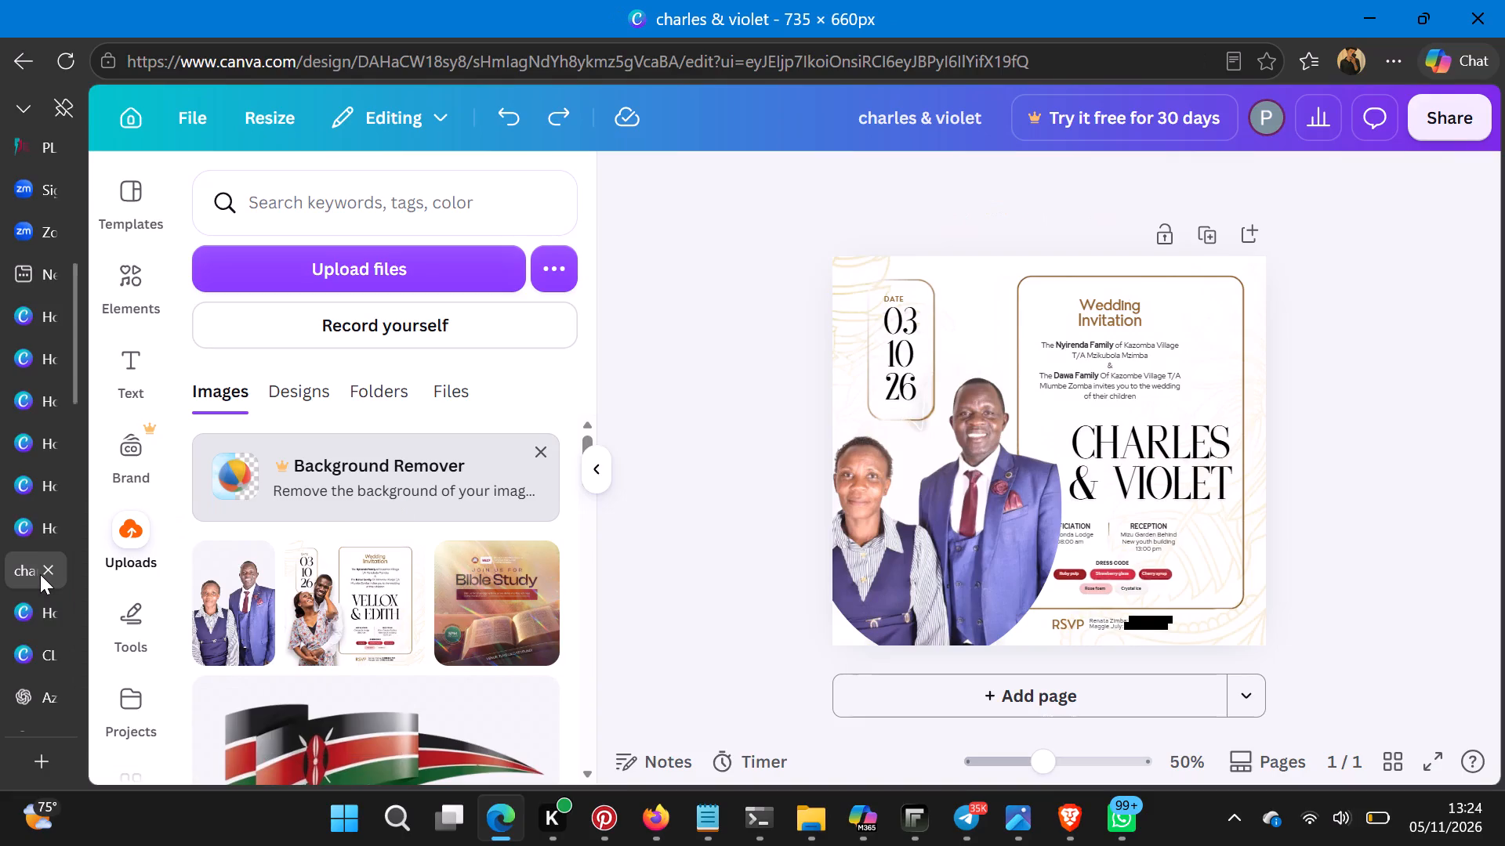
Look through the uploaded images available for the charles & violet wedding invitation design.
scroll(315, 573, "down", 1)
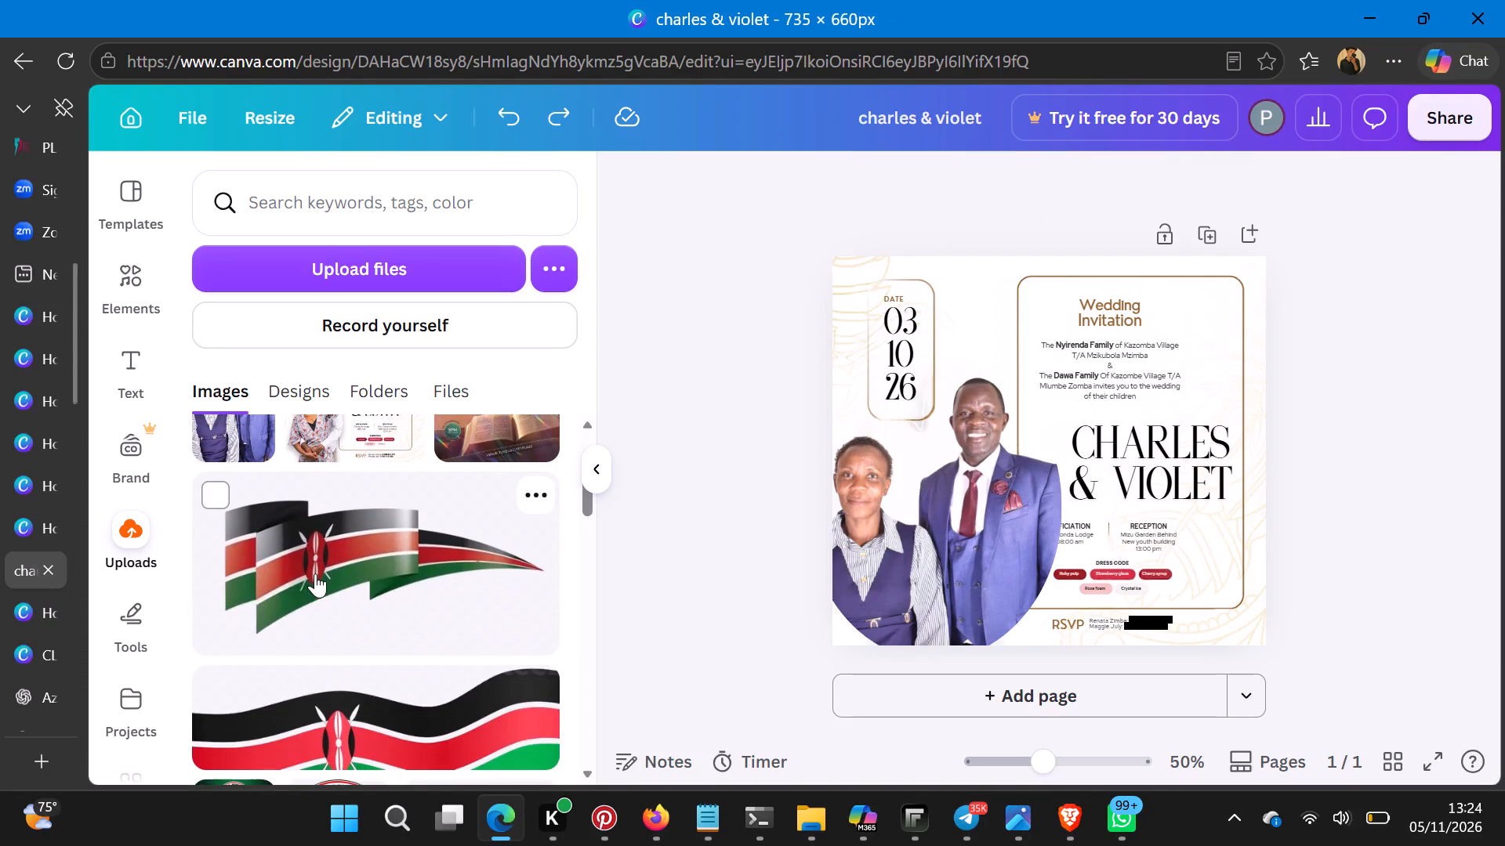
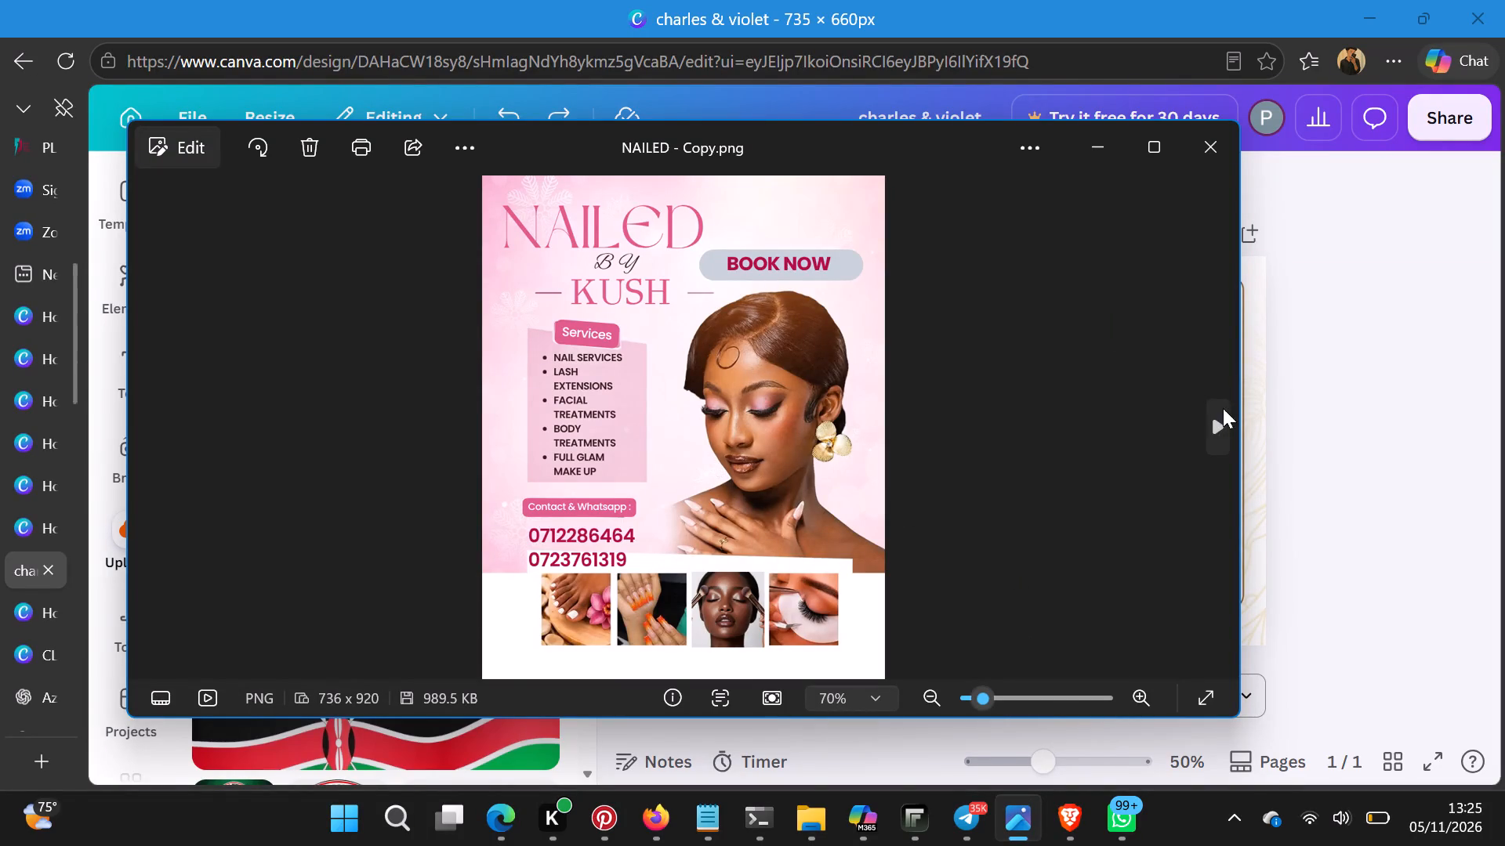
Look through the images in the photo viewer for the wedding invitation material, leaving the viewer minimised.
left_click(1222, 424)
left_click(1222, 424)
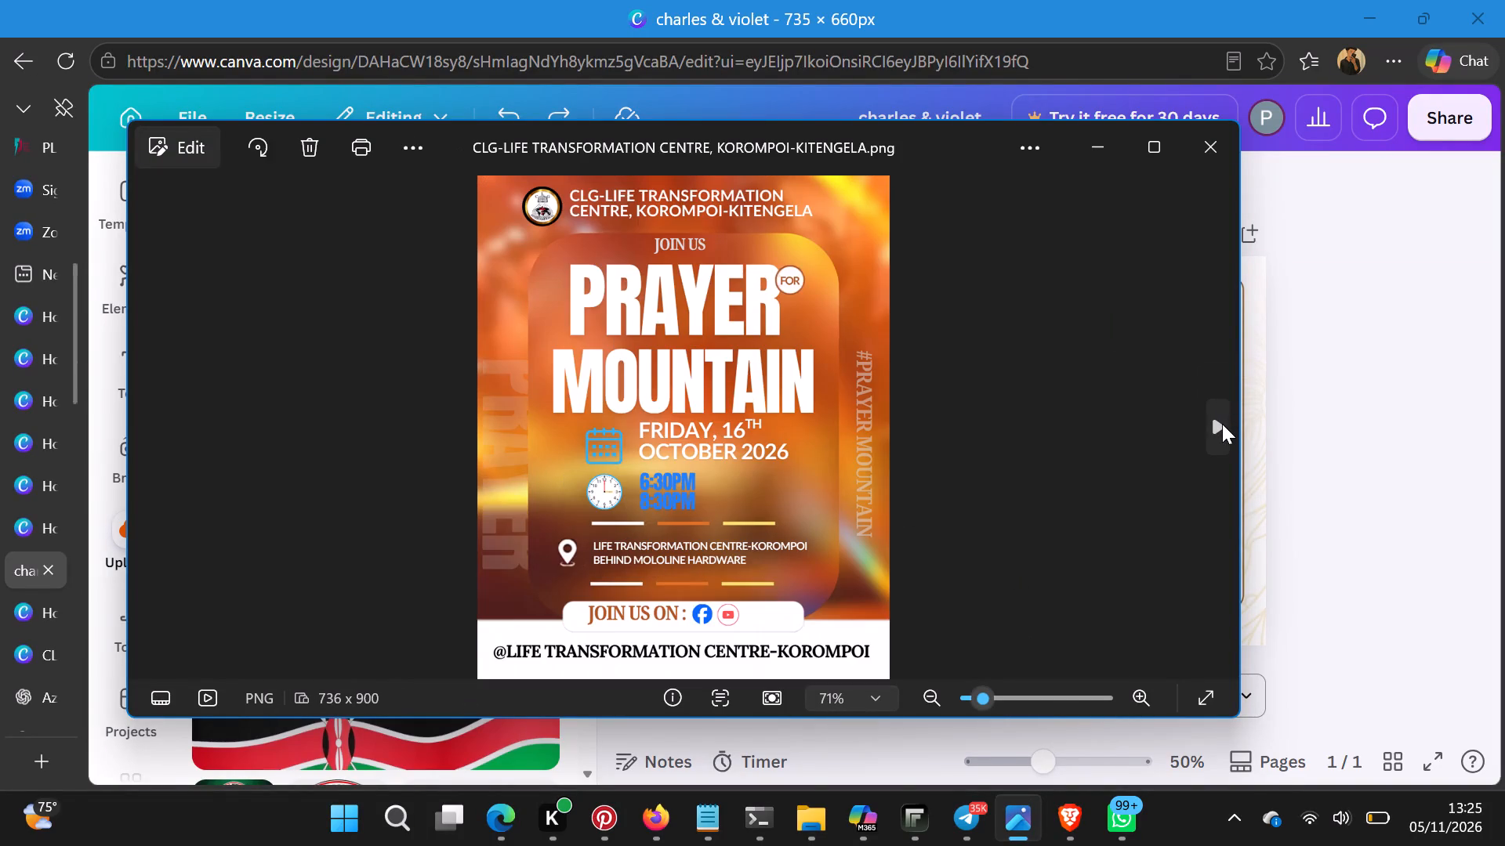
left_click(1222, 424)
left_click(1222, 424)
left_click(1222, 424)
left_click(1222, 424)
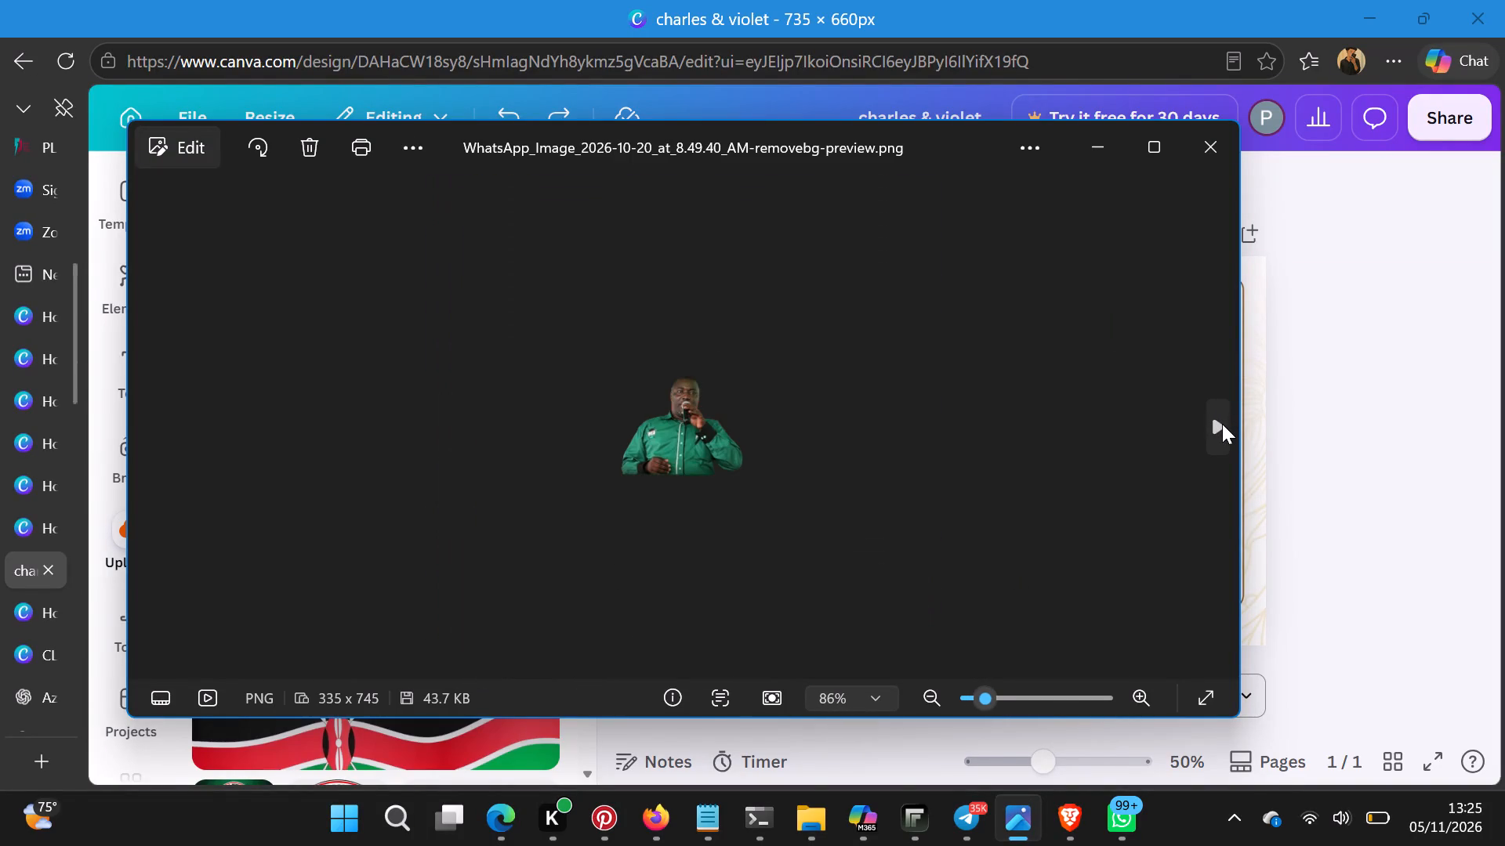
left_click(1222, 431)
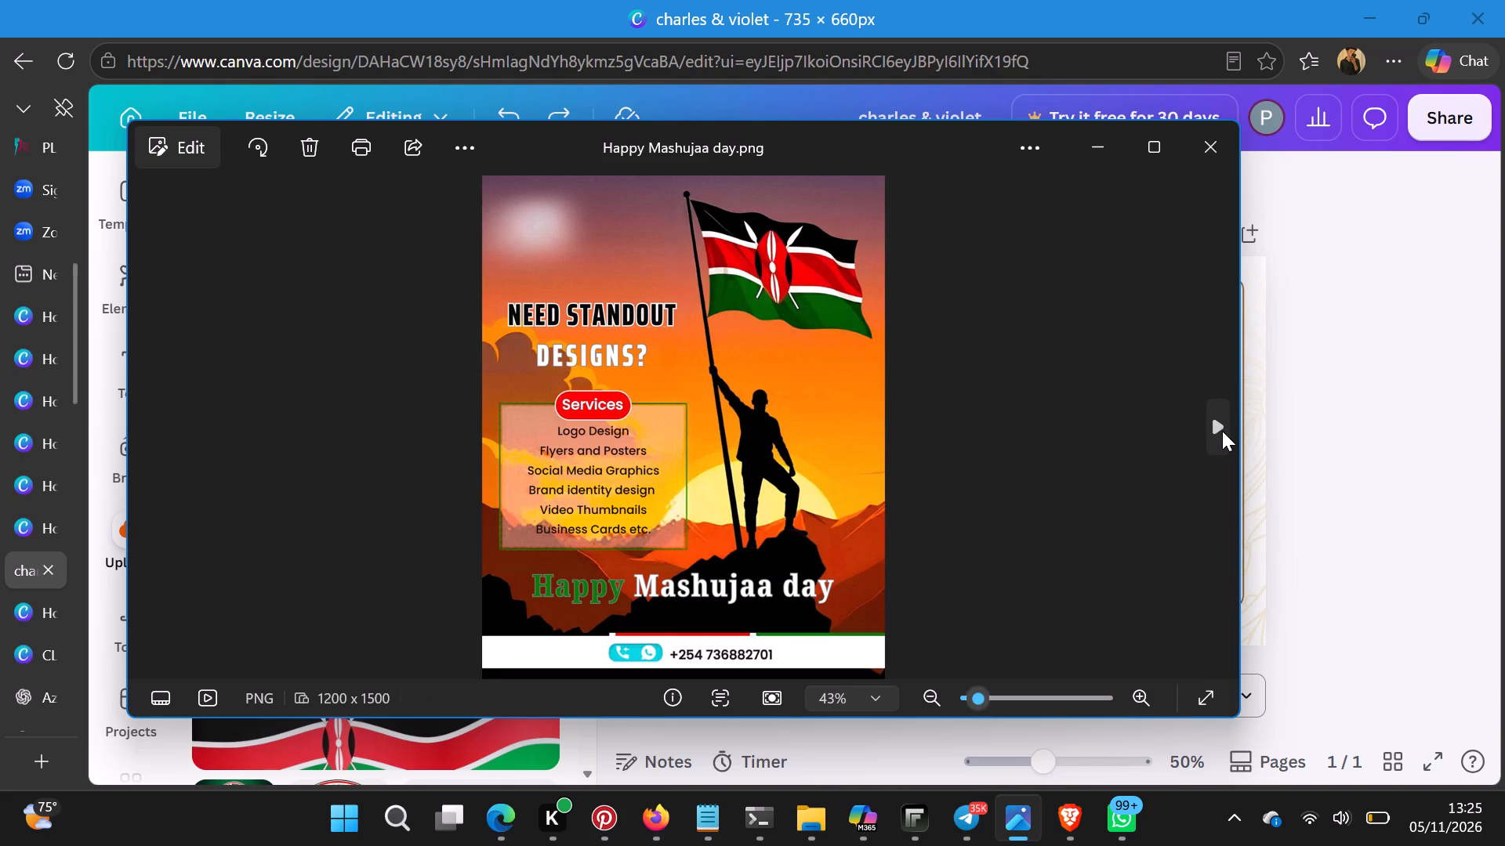
left_click(1222, 431)
left_click(1222, 431)
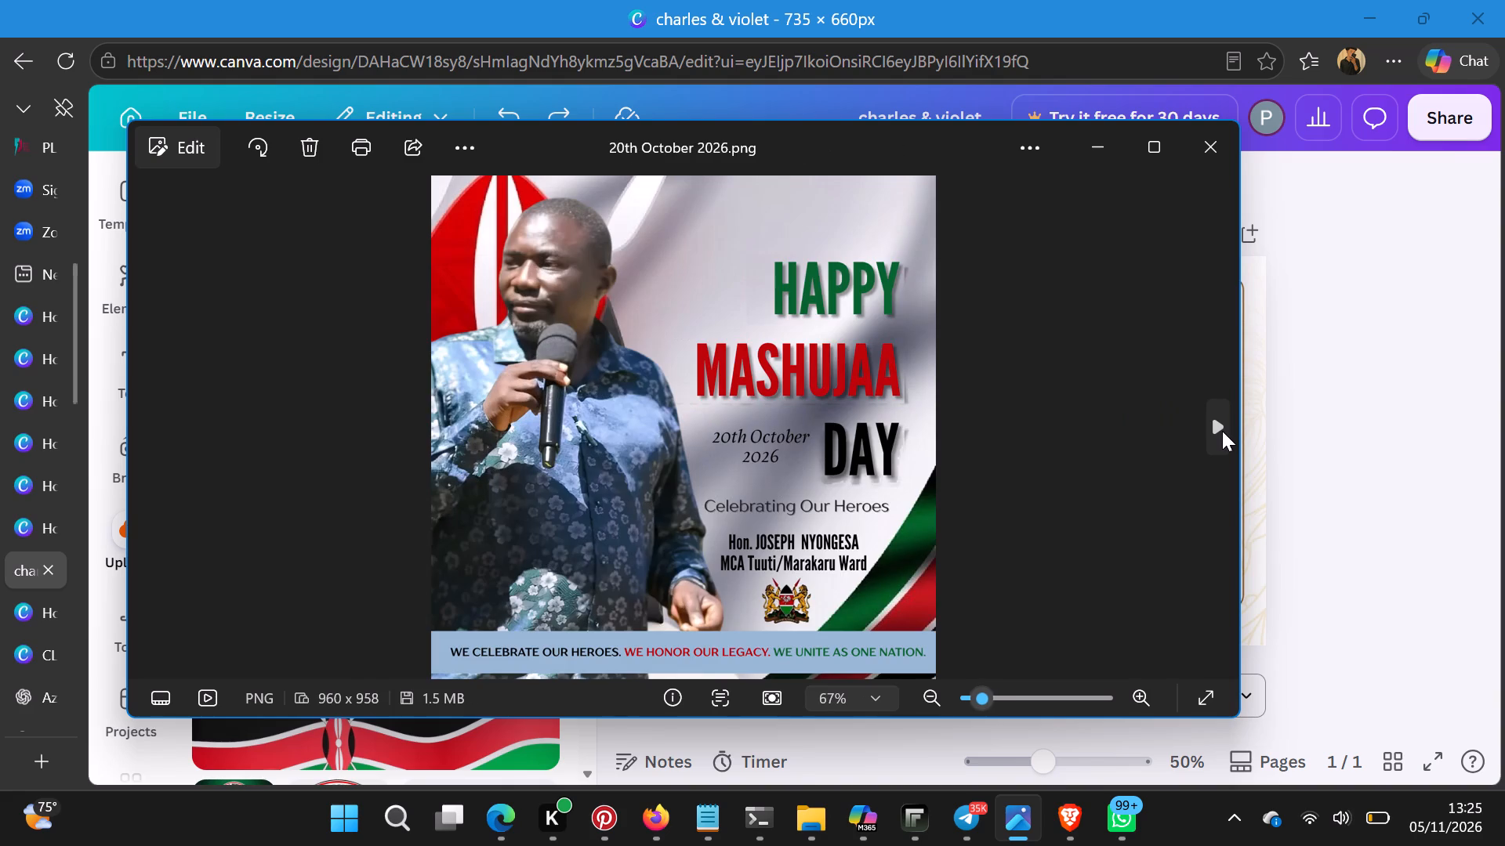
left_click(1222, 431)
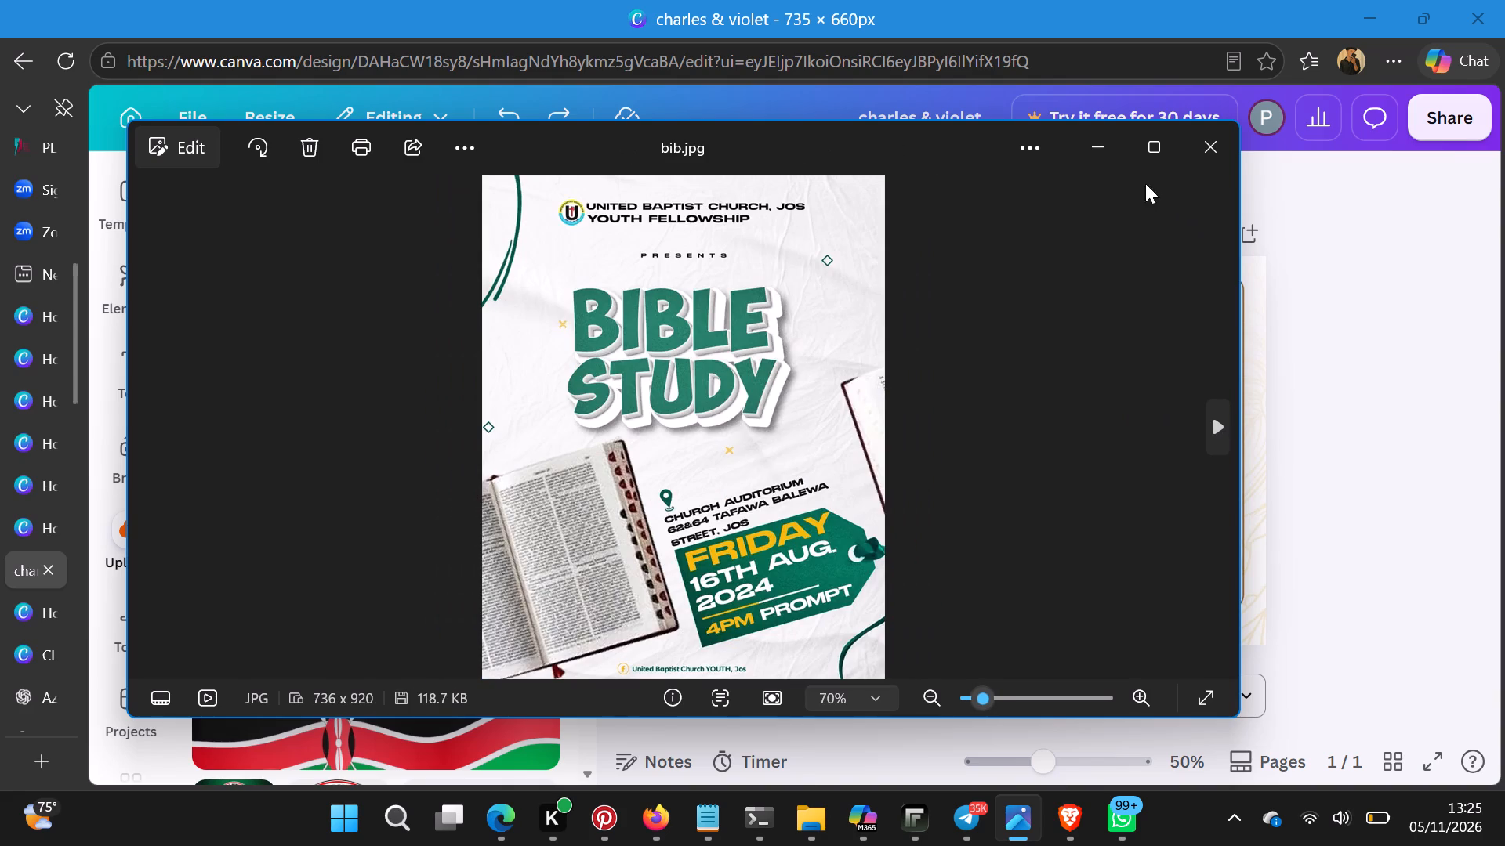
left_click(1106, 158)
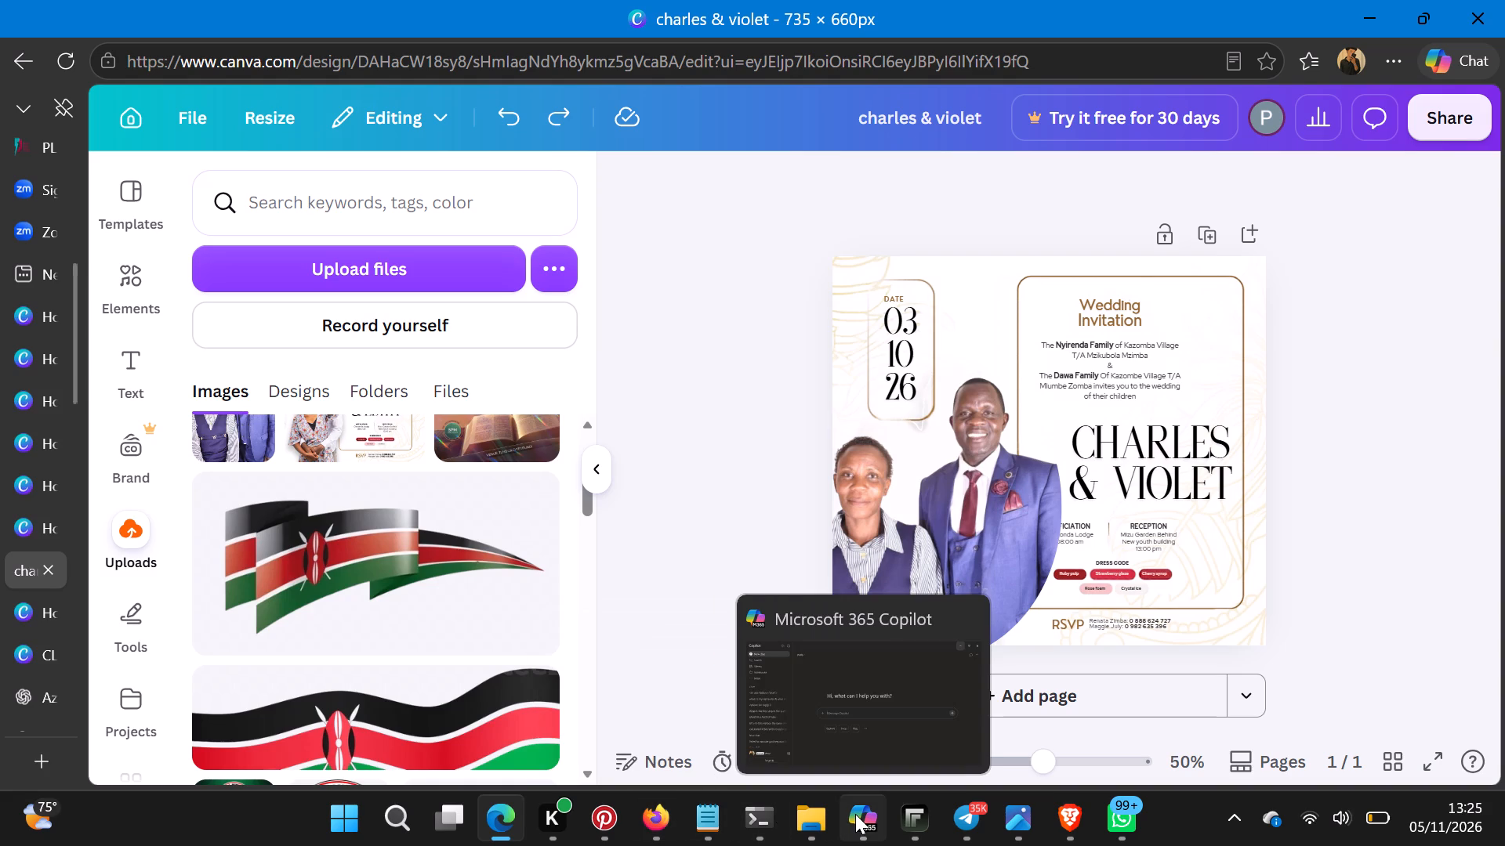
Find today's WhatsApp images in the Downloads folder and preview the couple photo WhatsApp Image 2026-11-05 at 9.11.29 AM.
left_click(821, 820)
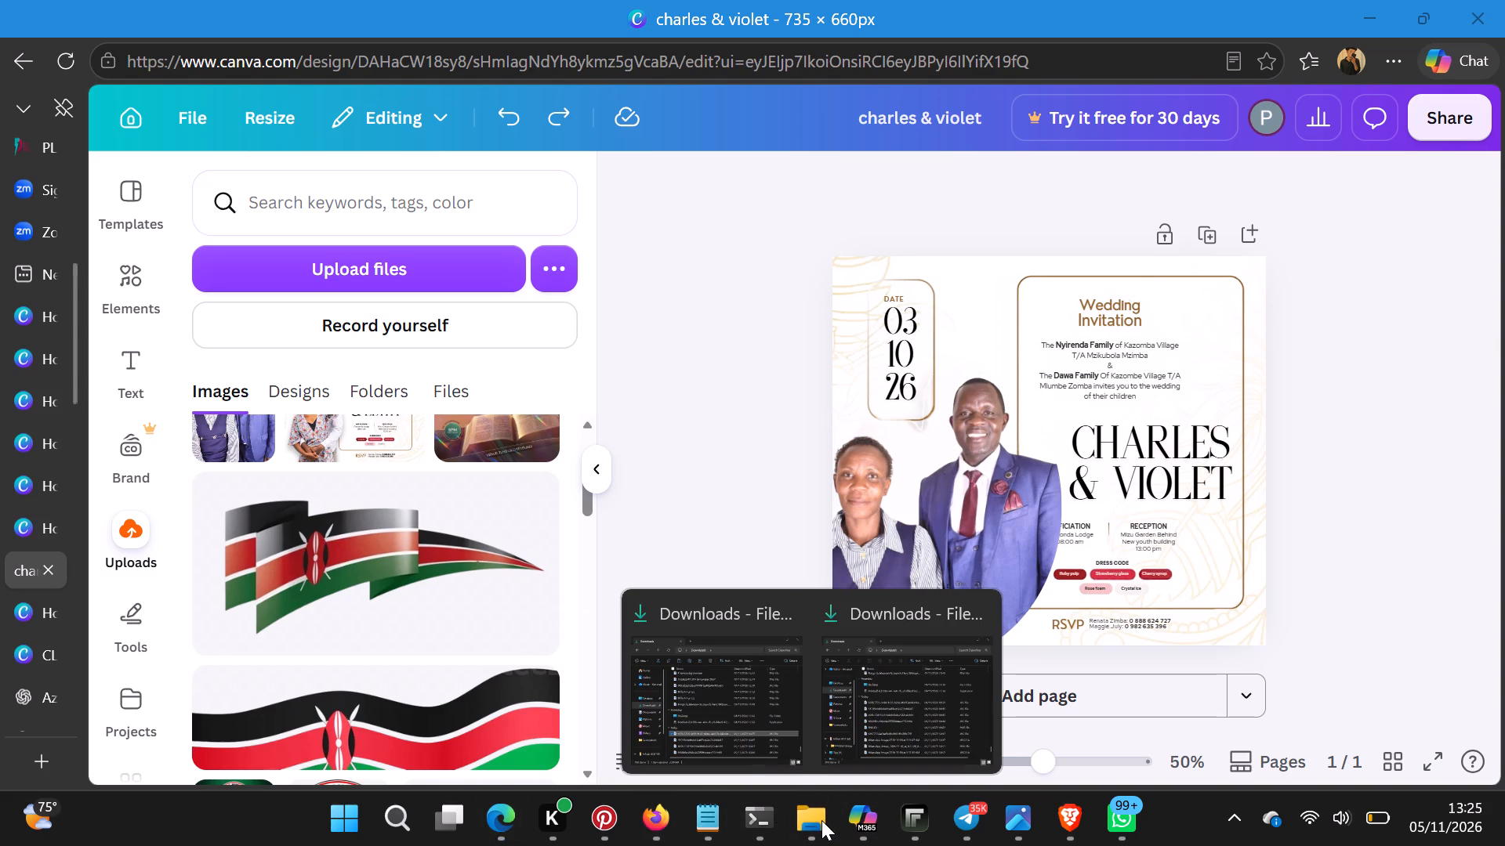
left_click(895, 734)
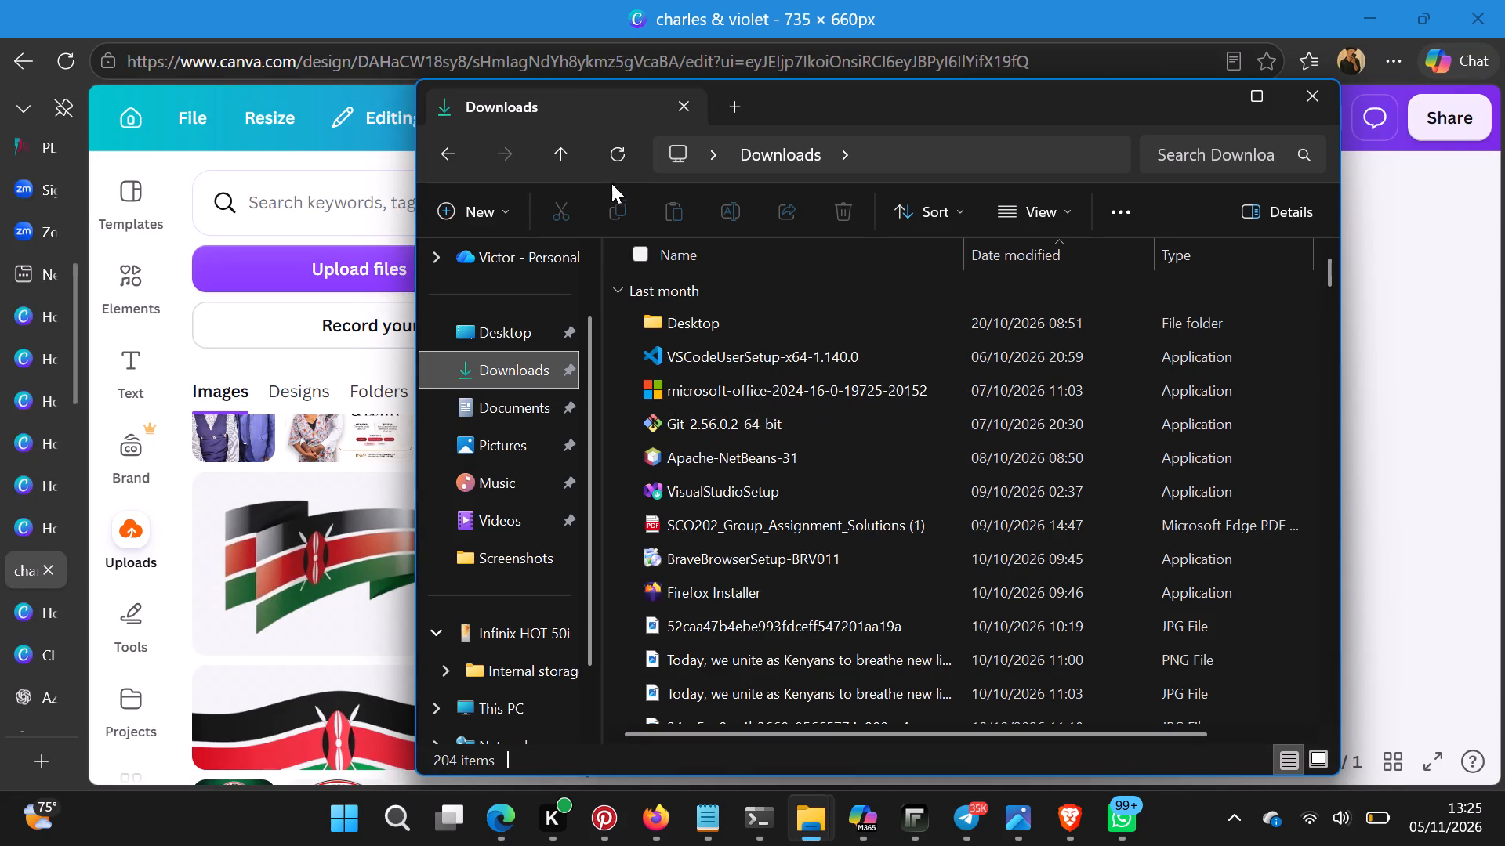
double_click(618, 156)
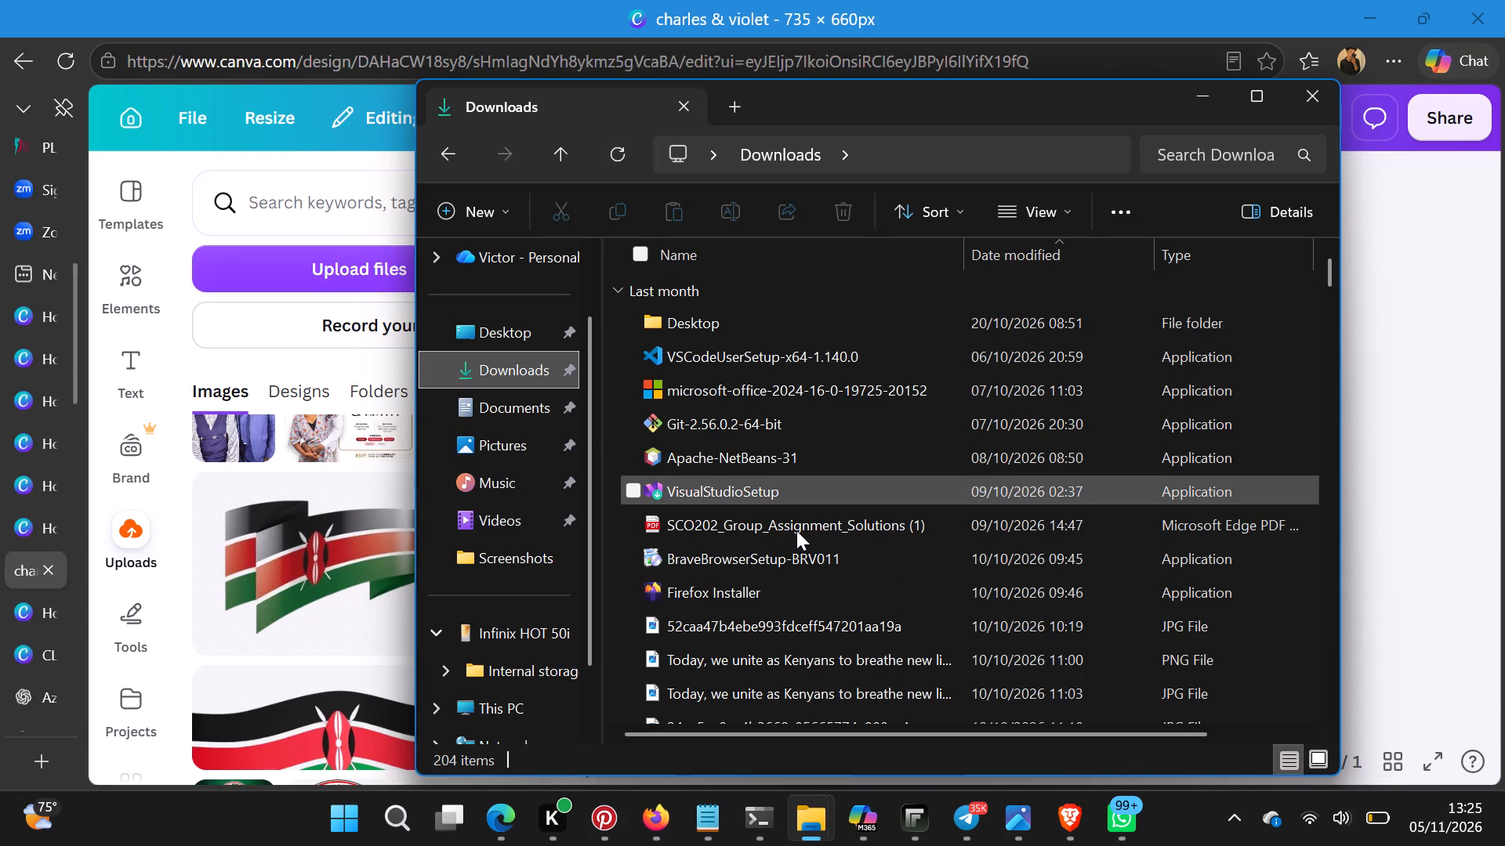
scroll(796, 530, "down", 10)
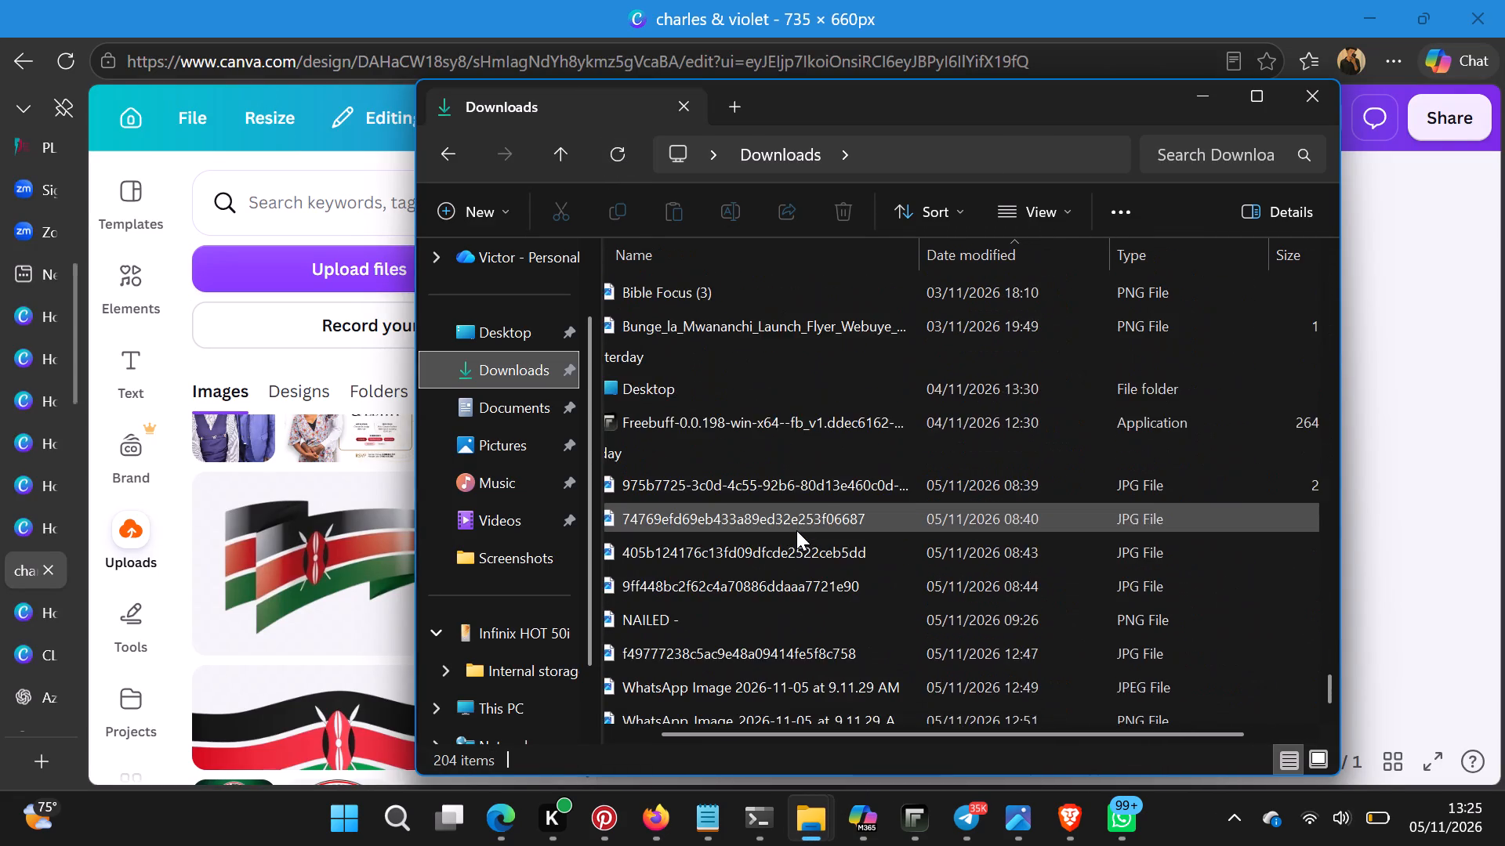
scroll(796, 530, "right", 5)
scroll(796, 530, "down", 6)
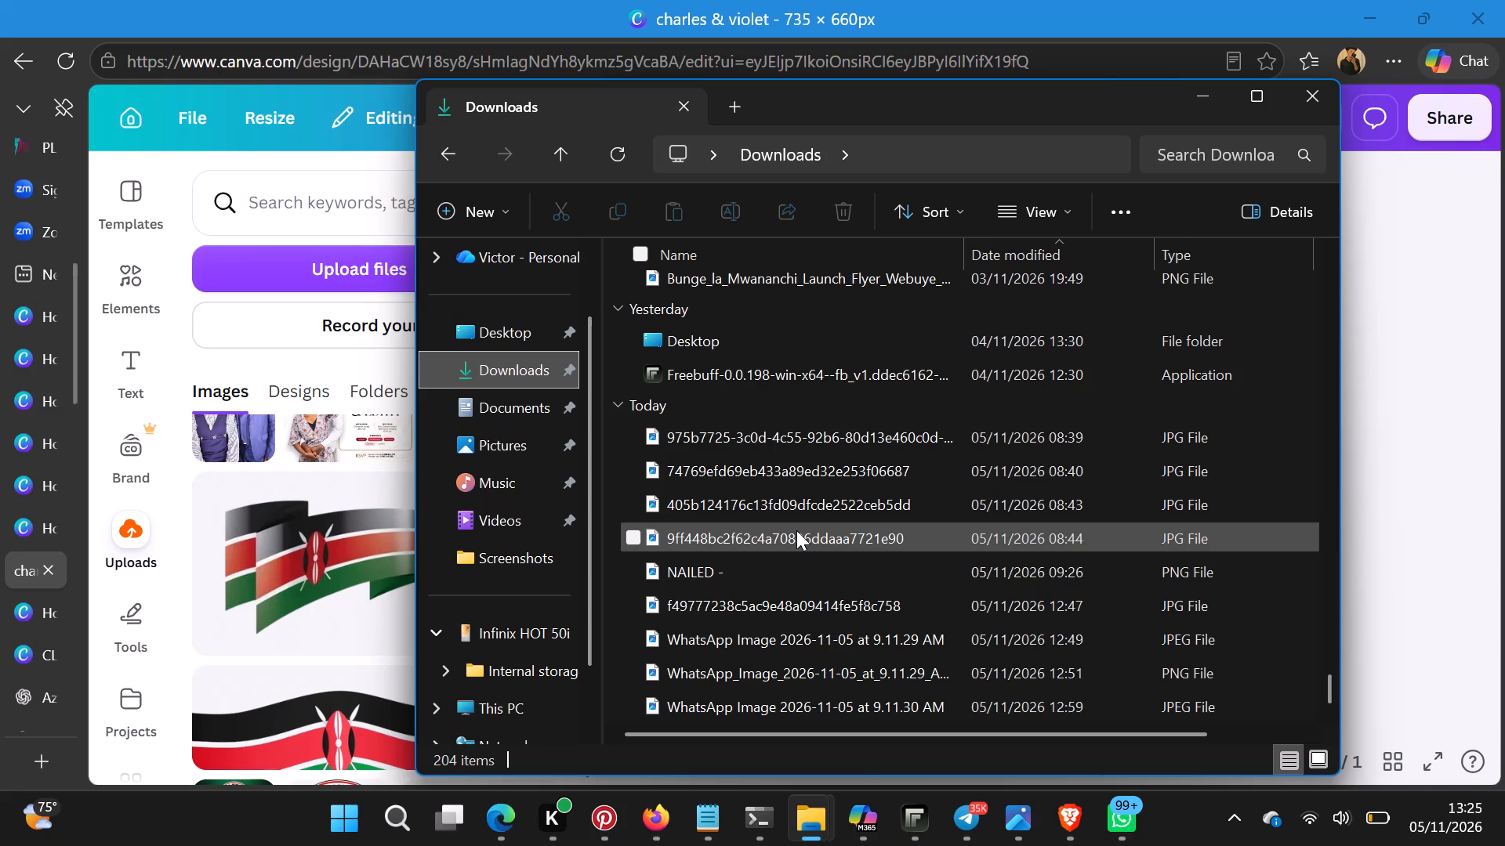
left_click(771, 707)
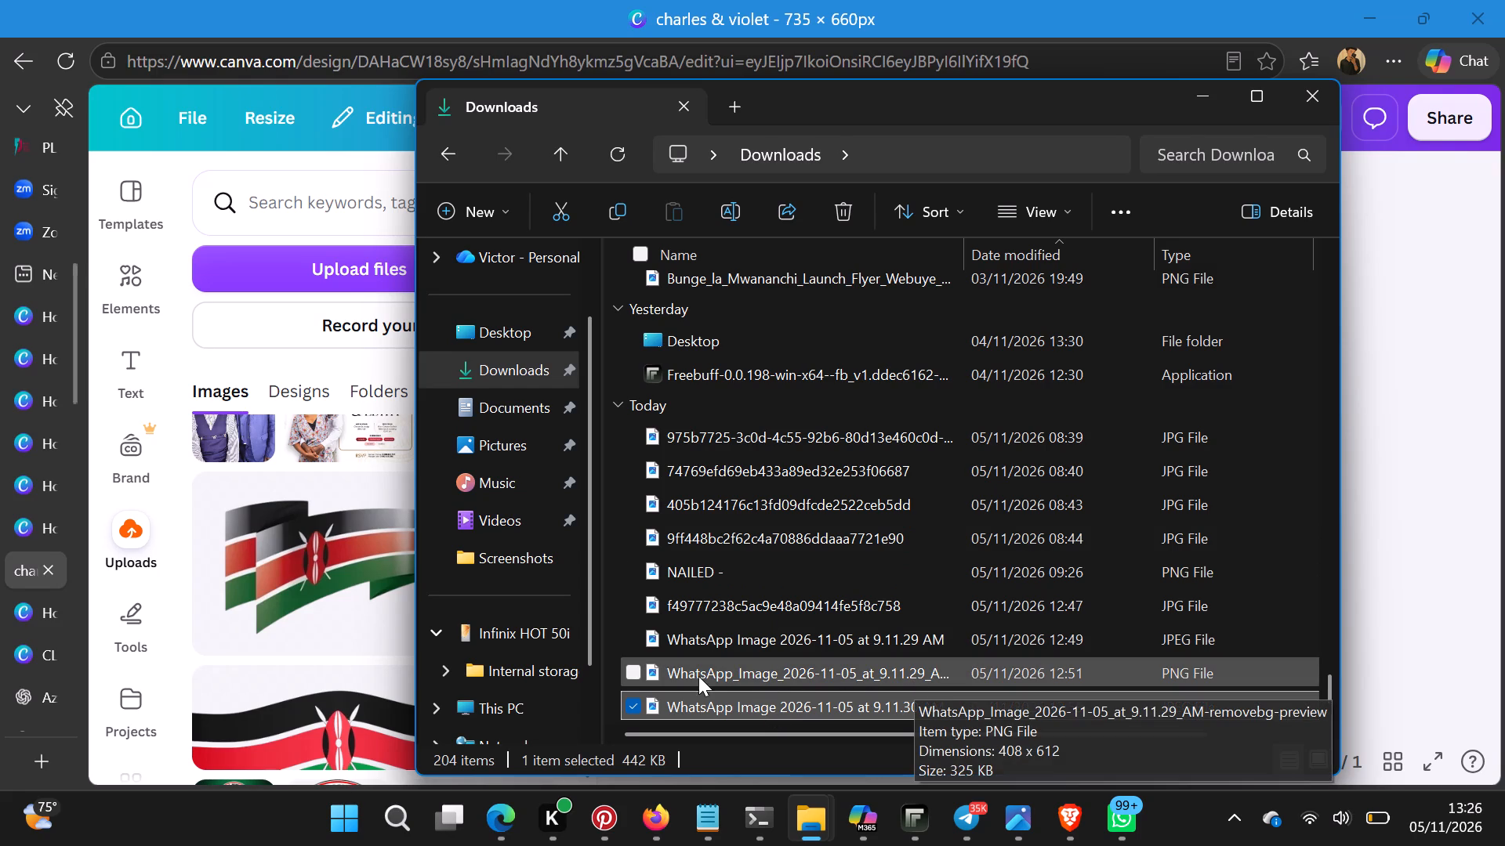
left_click(629, 678)
left_click(638, 670)
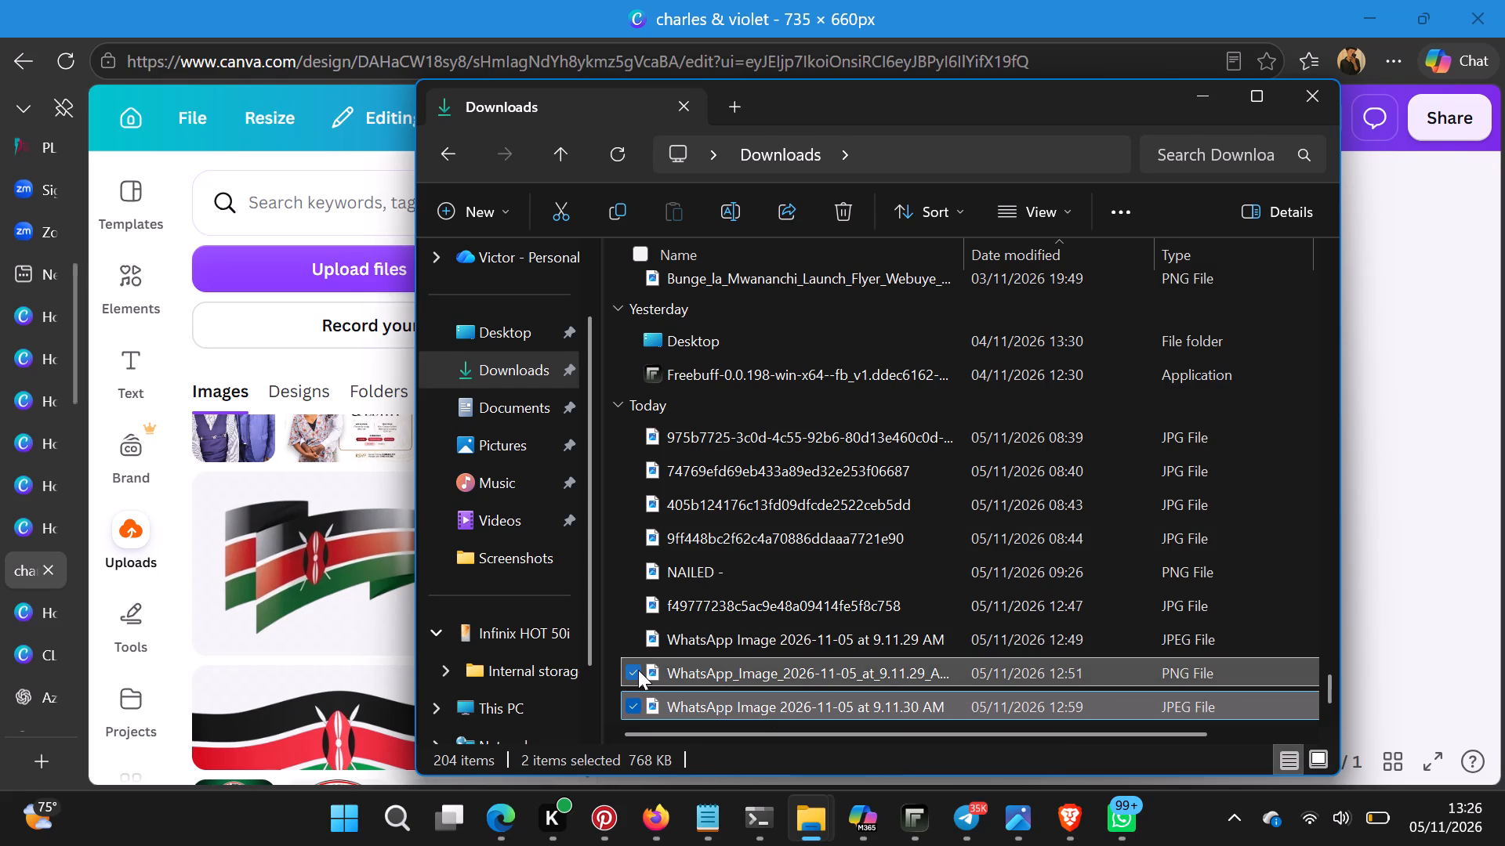
left_click(633, 710)
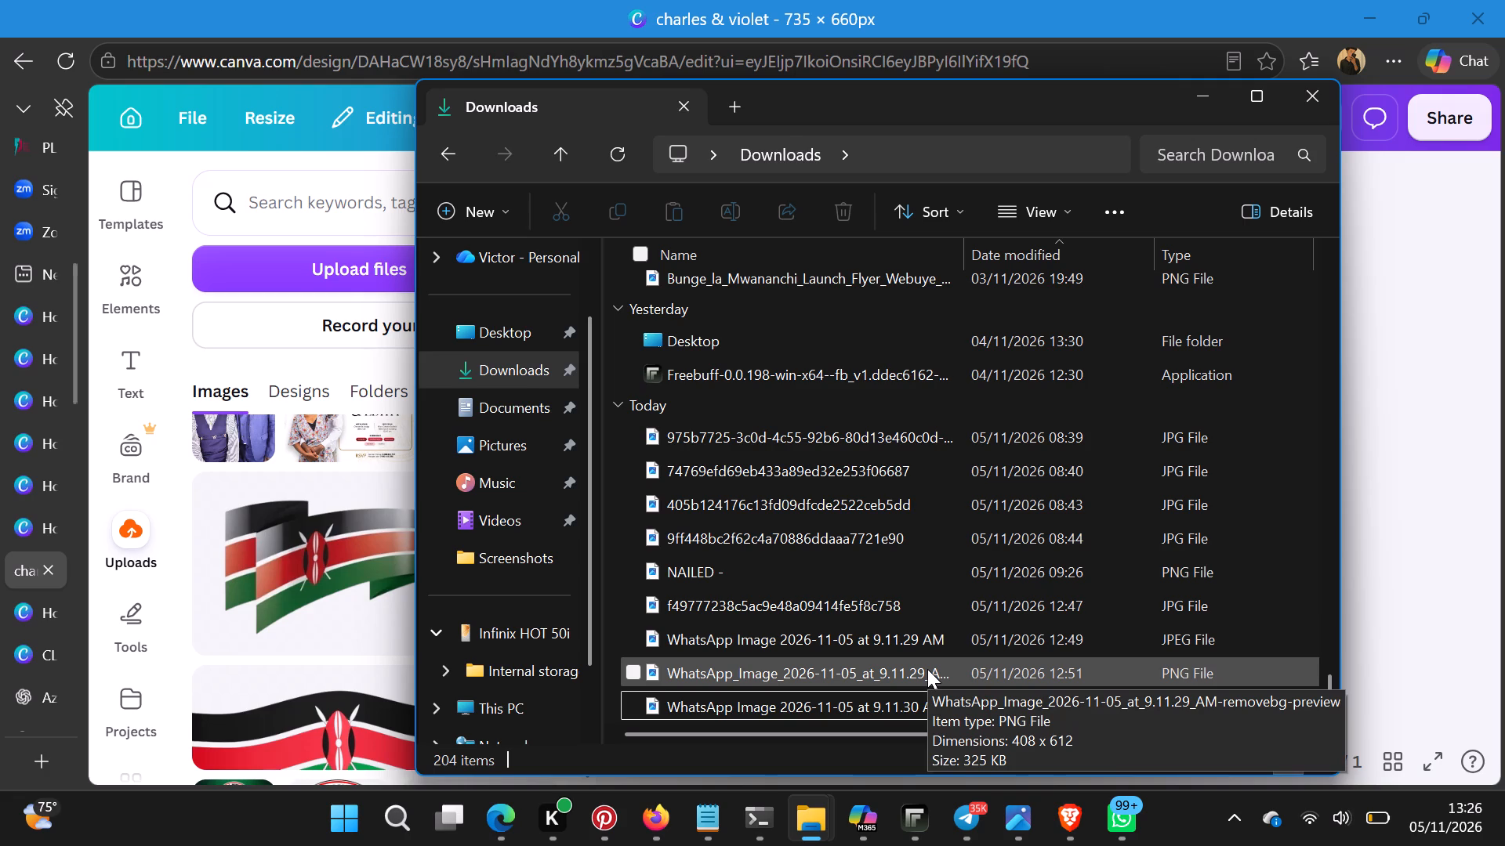
double_click(928, 640)
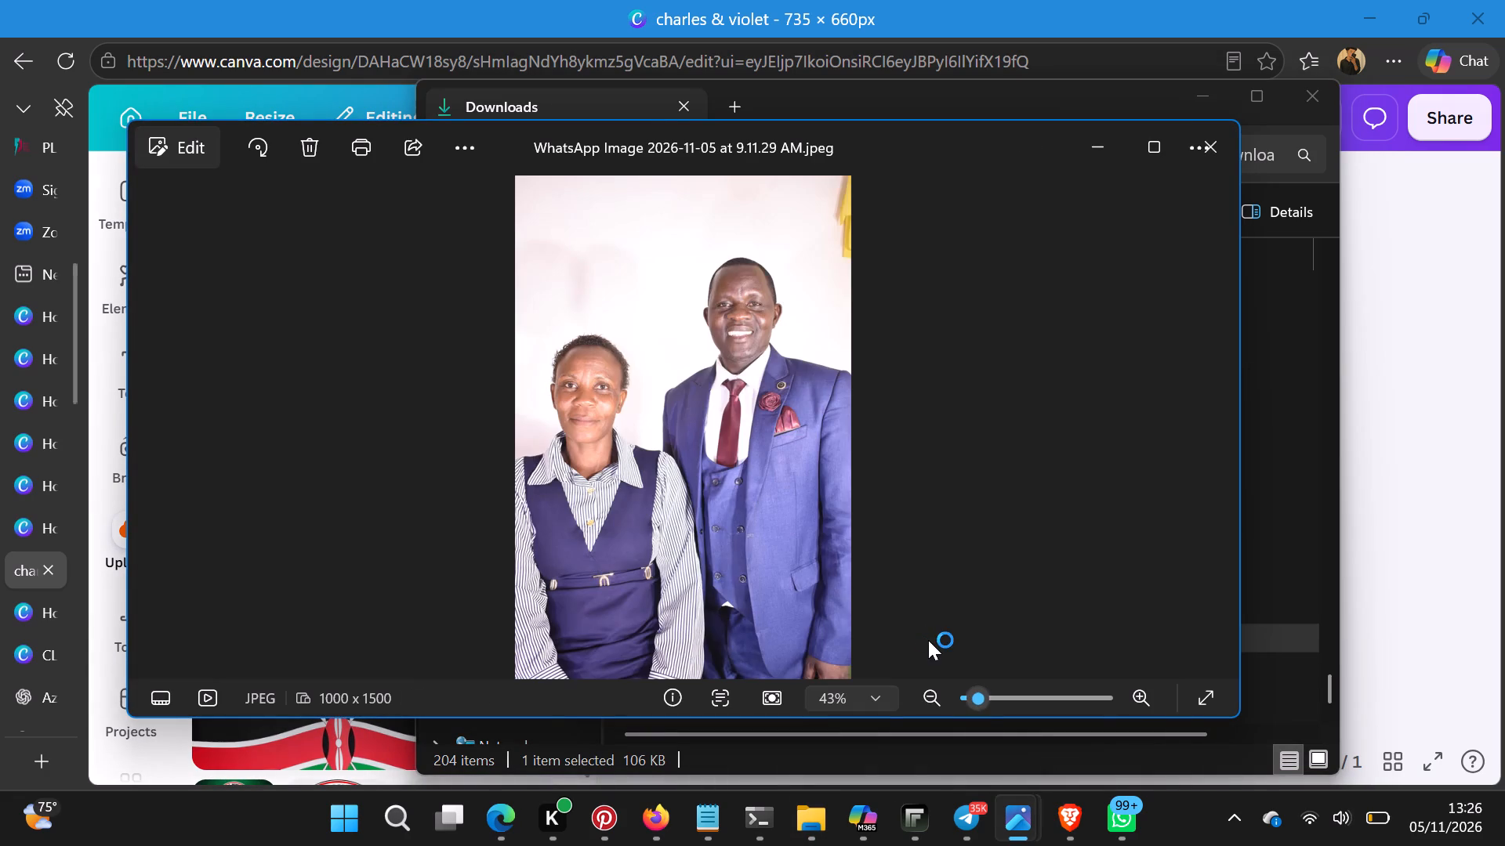
left_click(1209, 151)
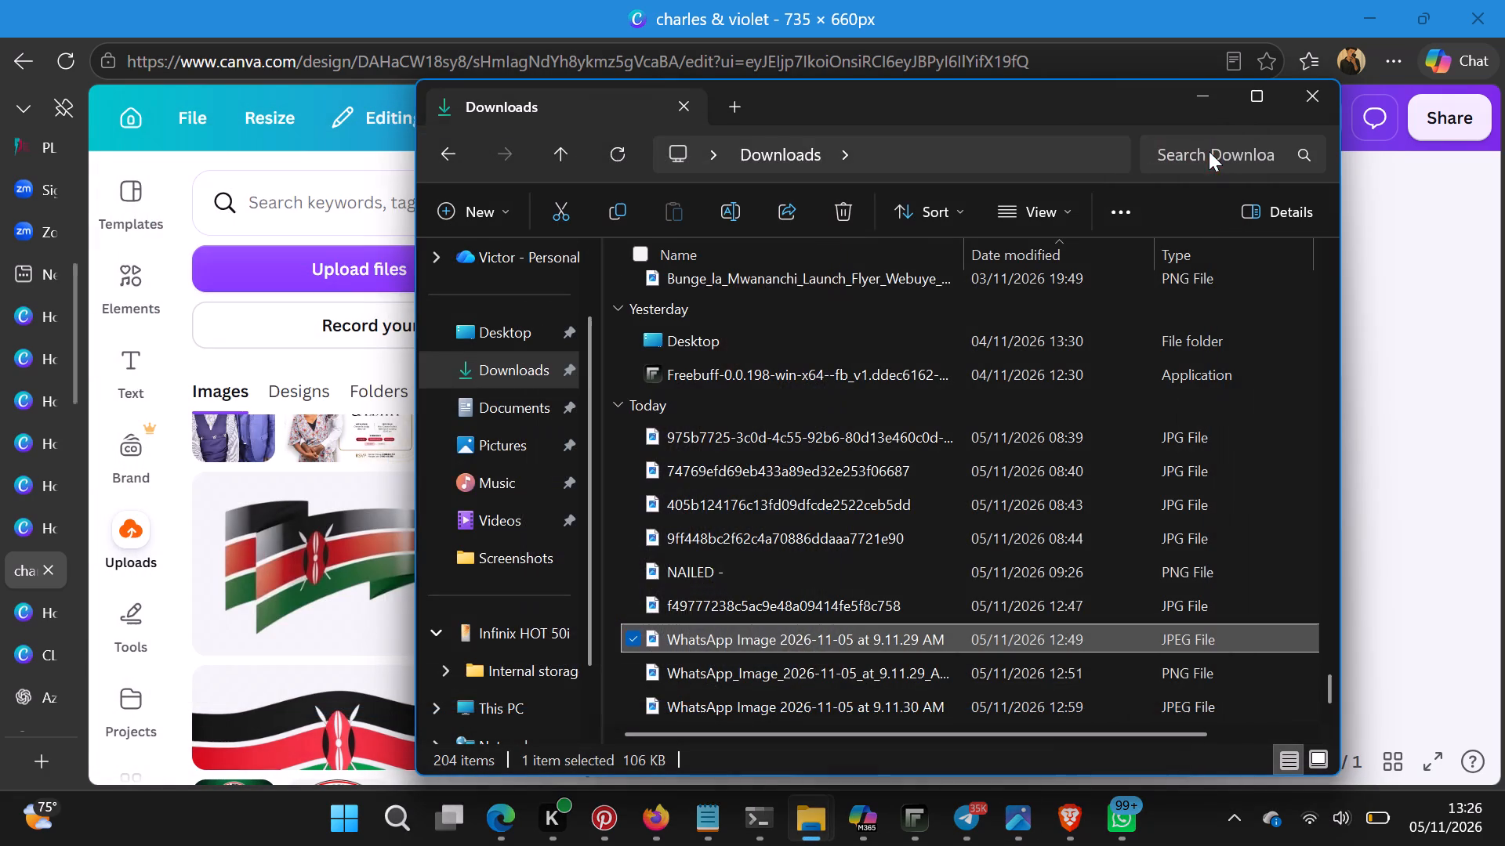
Open WhatsApp Image 2026-11-05 at 9.11.30 AM, close the Downloads window, and tile the image side by side with the Canva design.
double_click(858, 701)
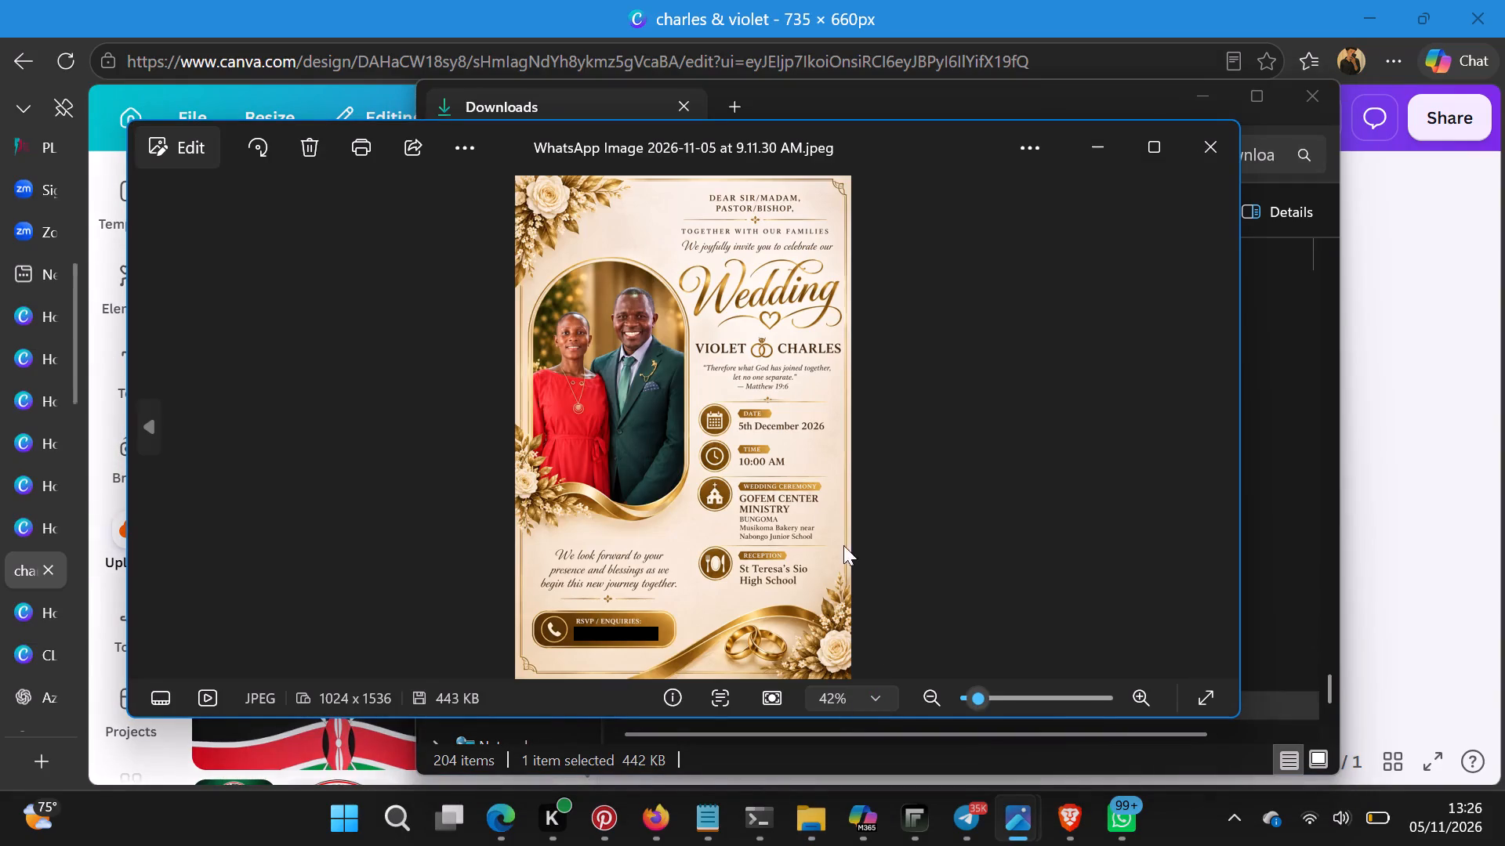
left_click_drag(864, 126, 1092, 21)
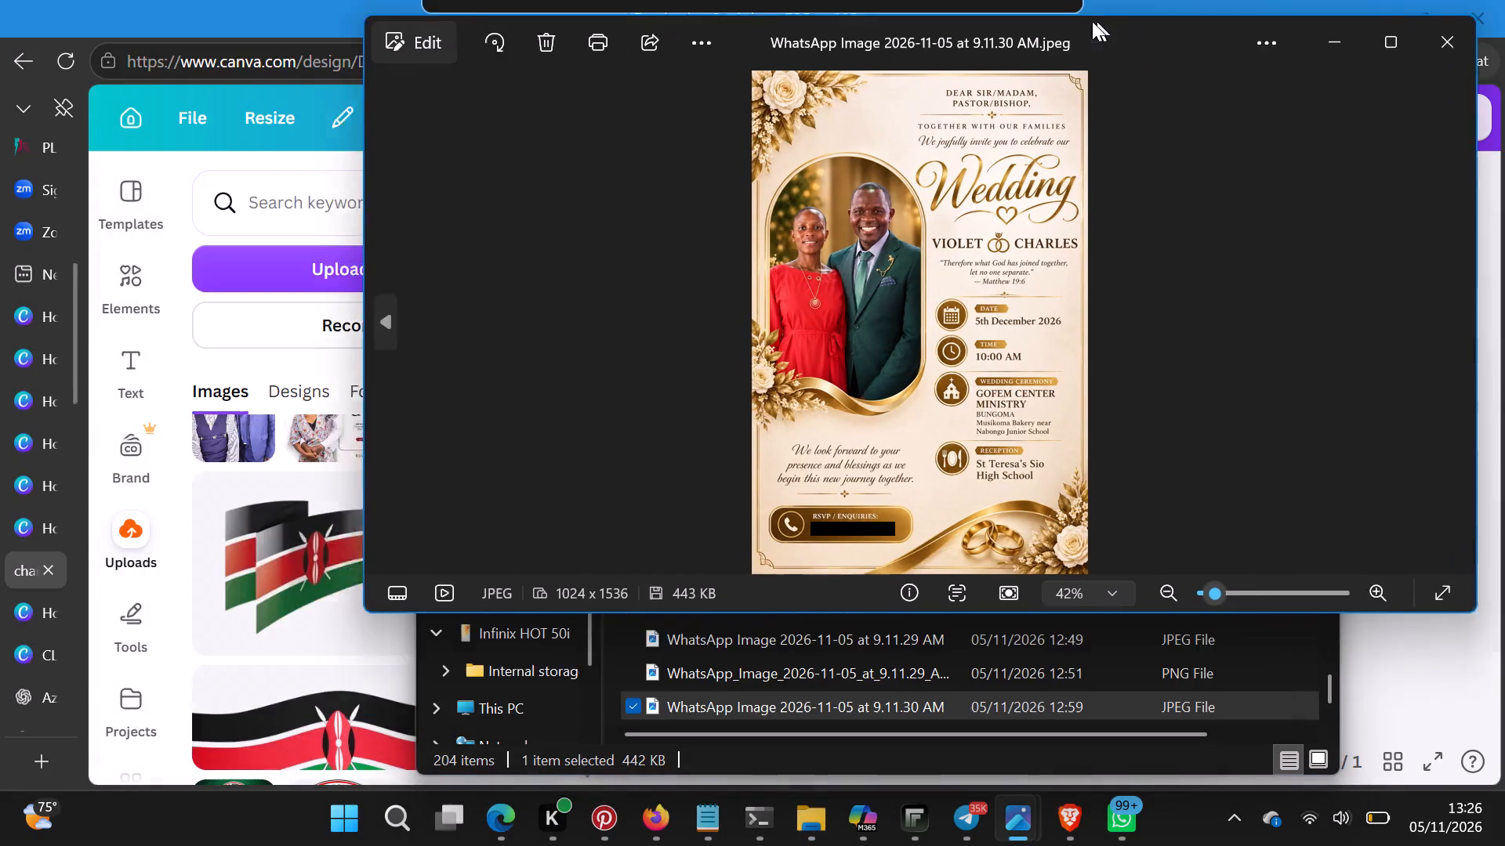
left_click_drag(1092, 21, 646, 30)
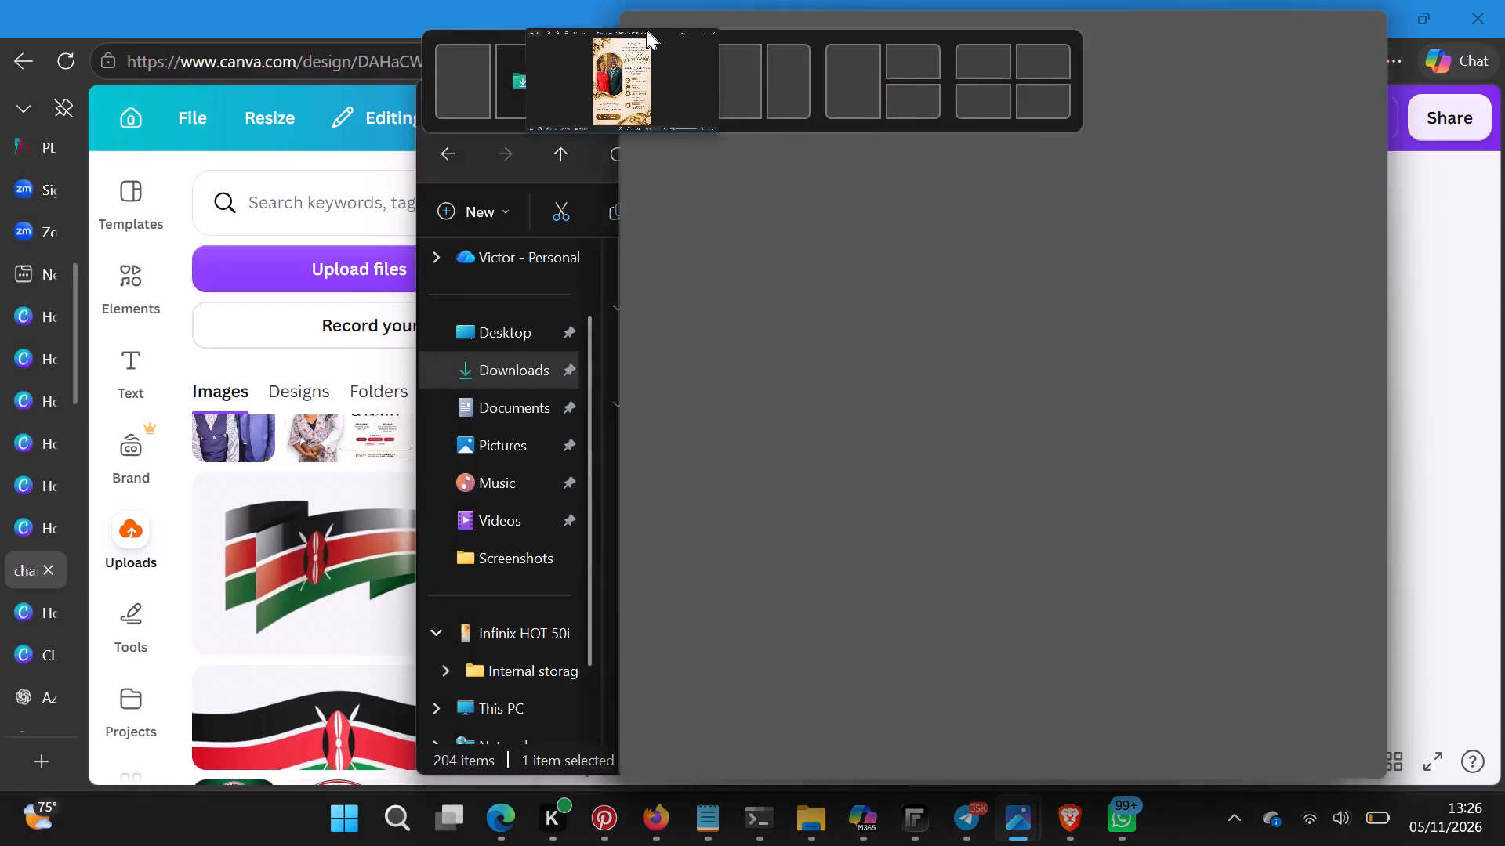
left_click_drag(646, 30, 735, 66)
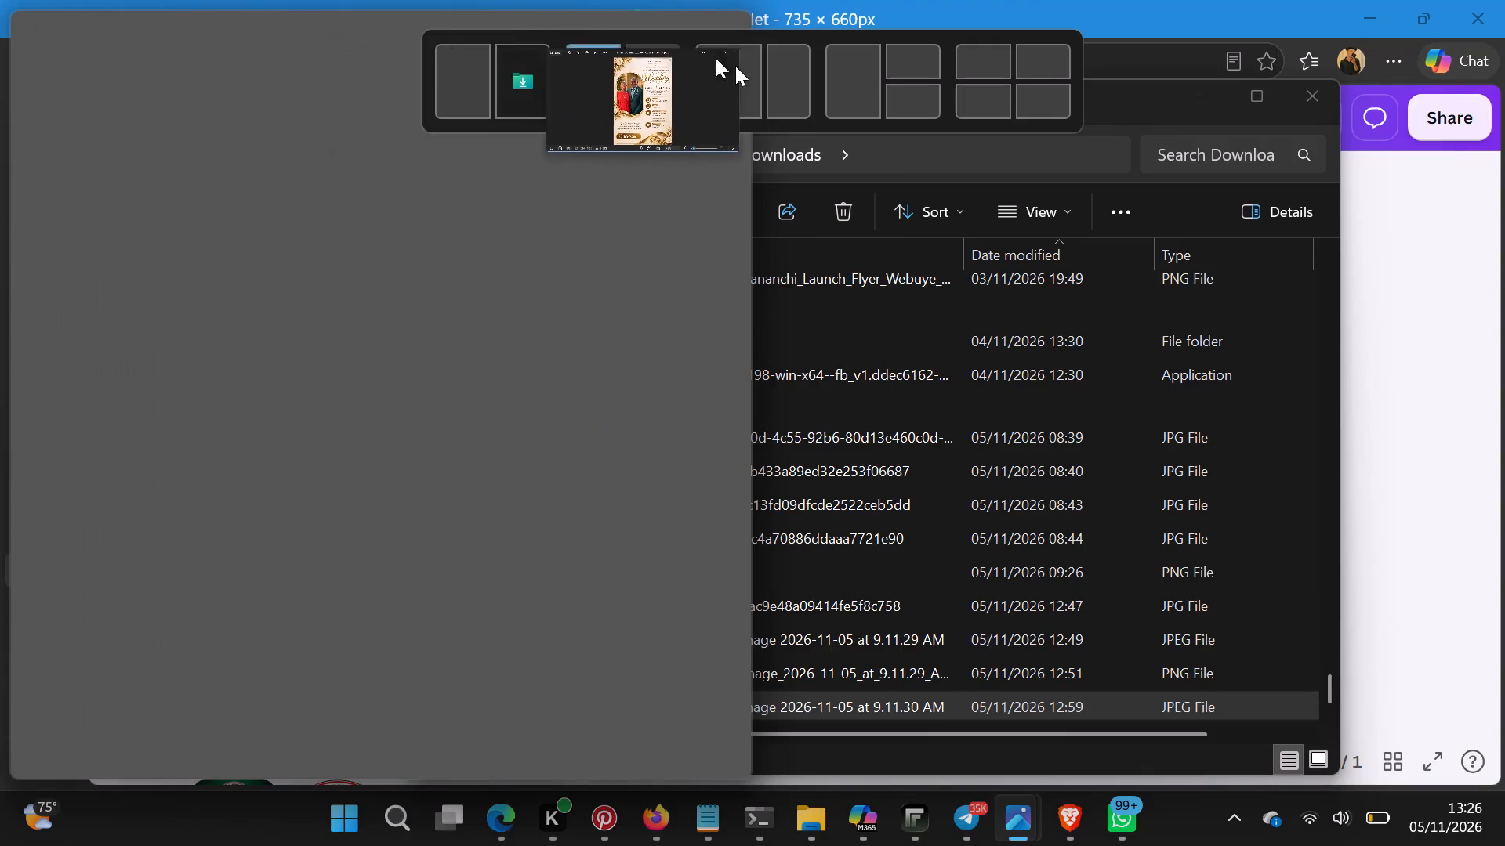
left_click_drag(735, 66, 859, 185)
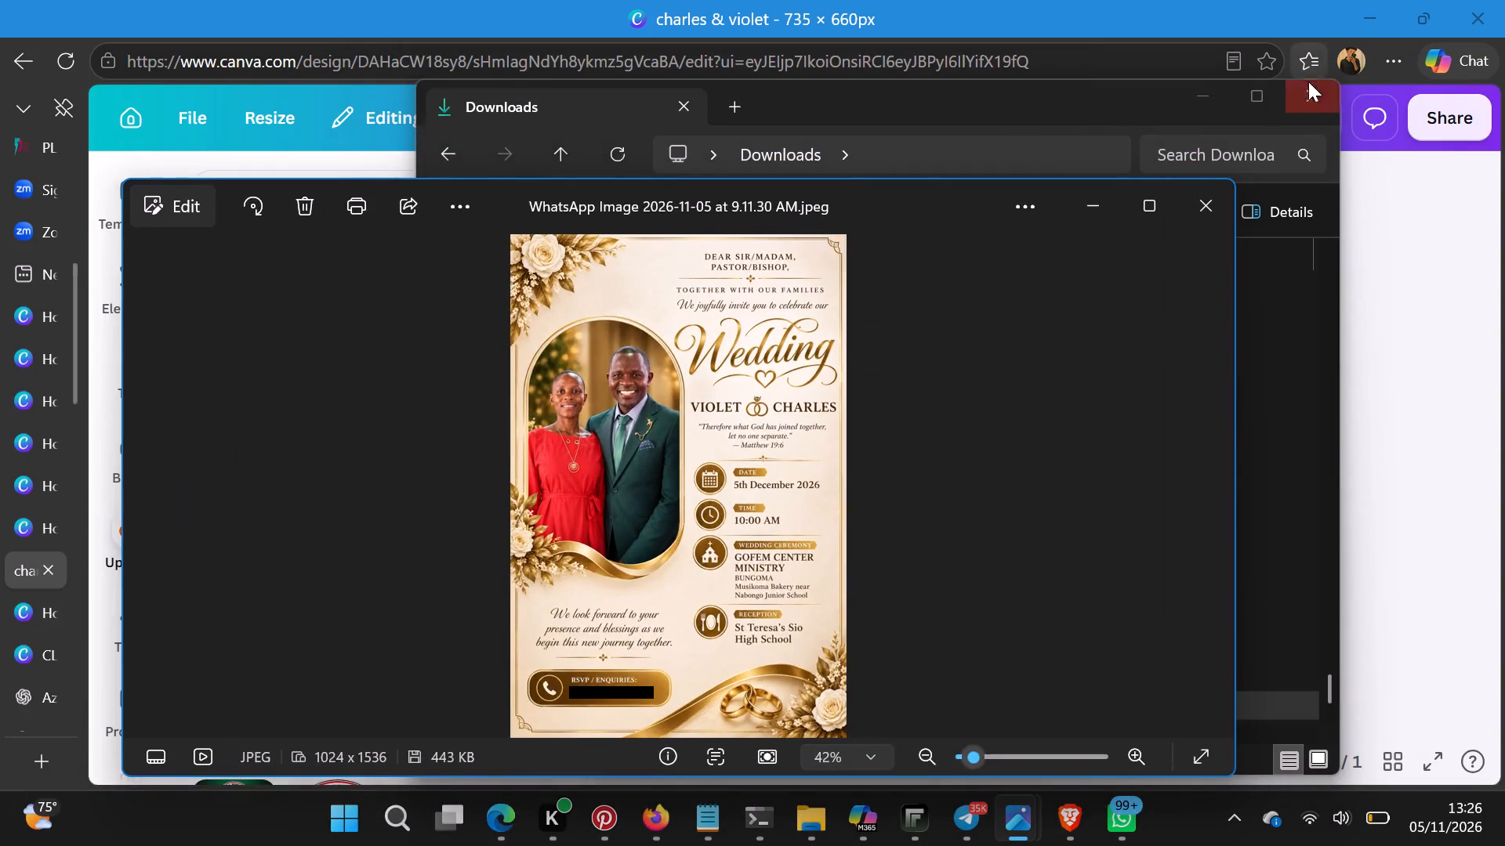
left_click(1292, 97)
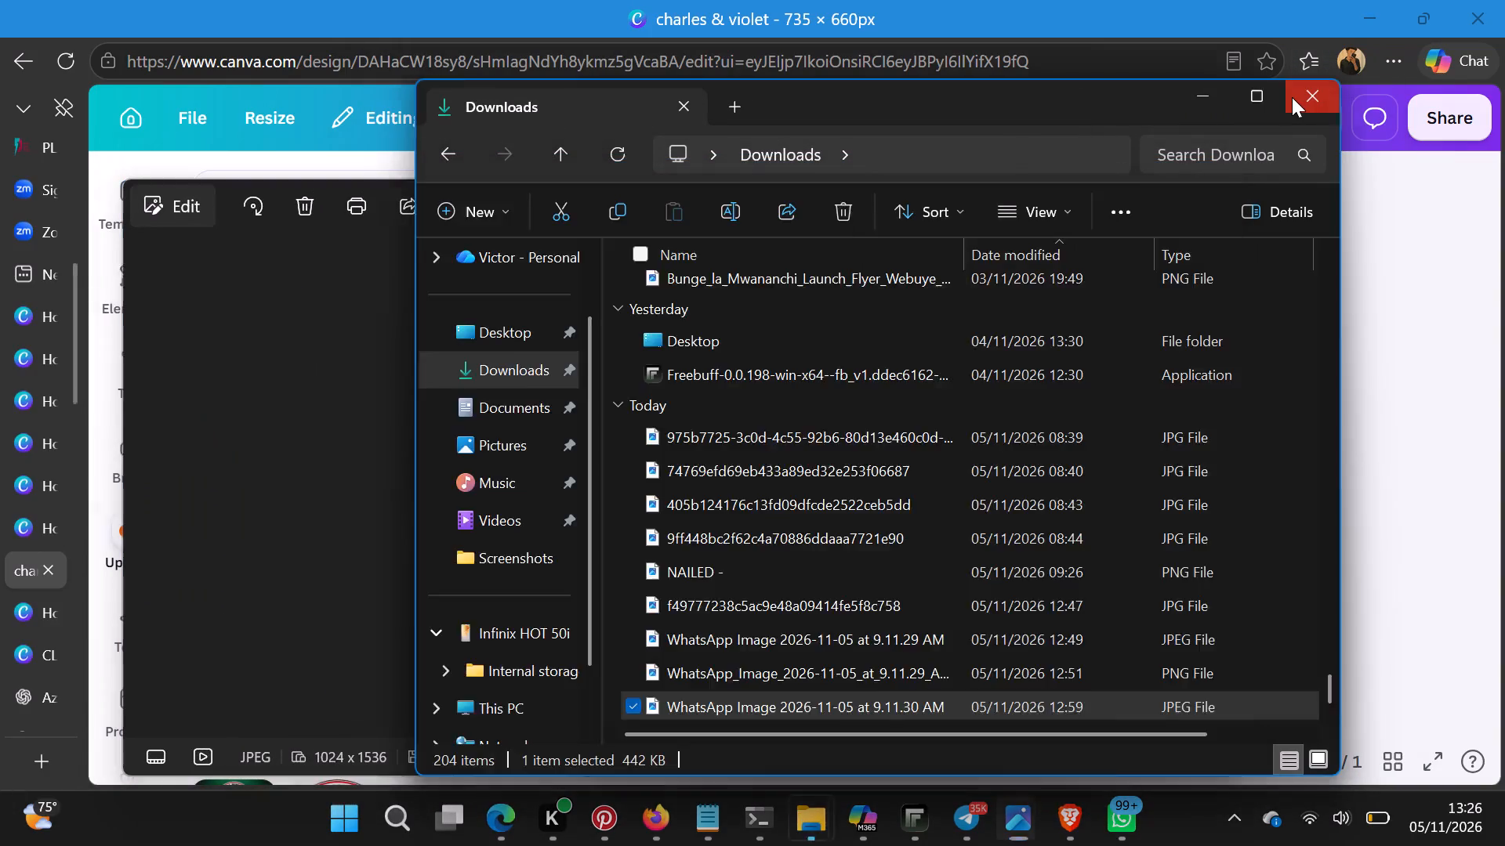
left_click_drag(864, 193, 457, 46)
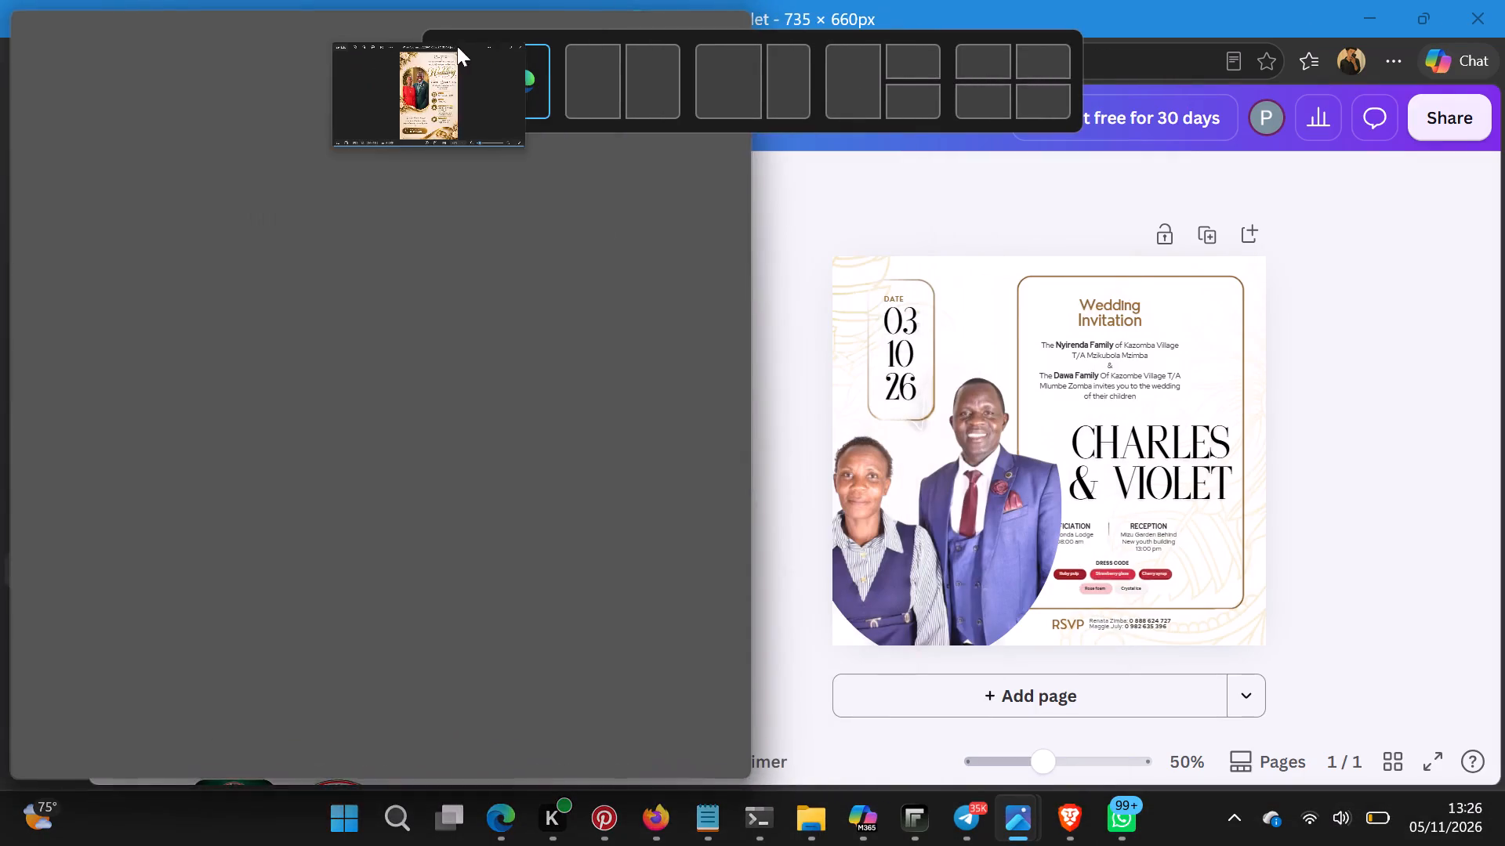
left_click_drag(457, 46, 455, 38)
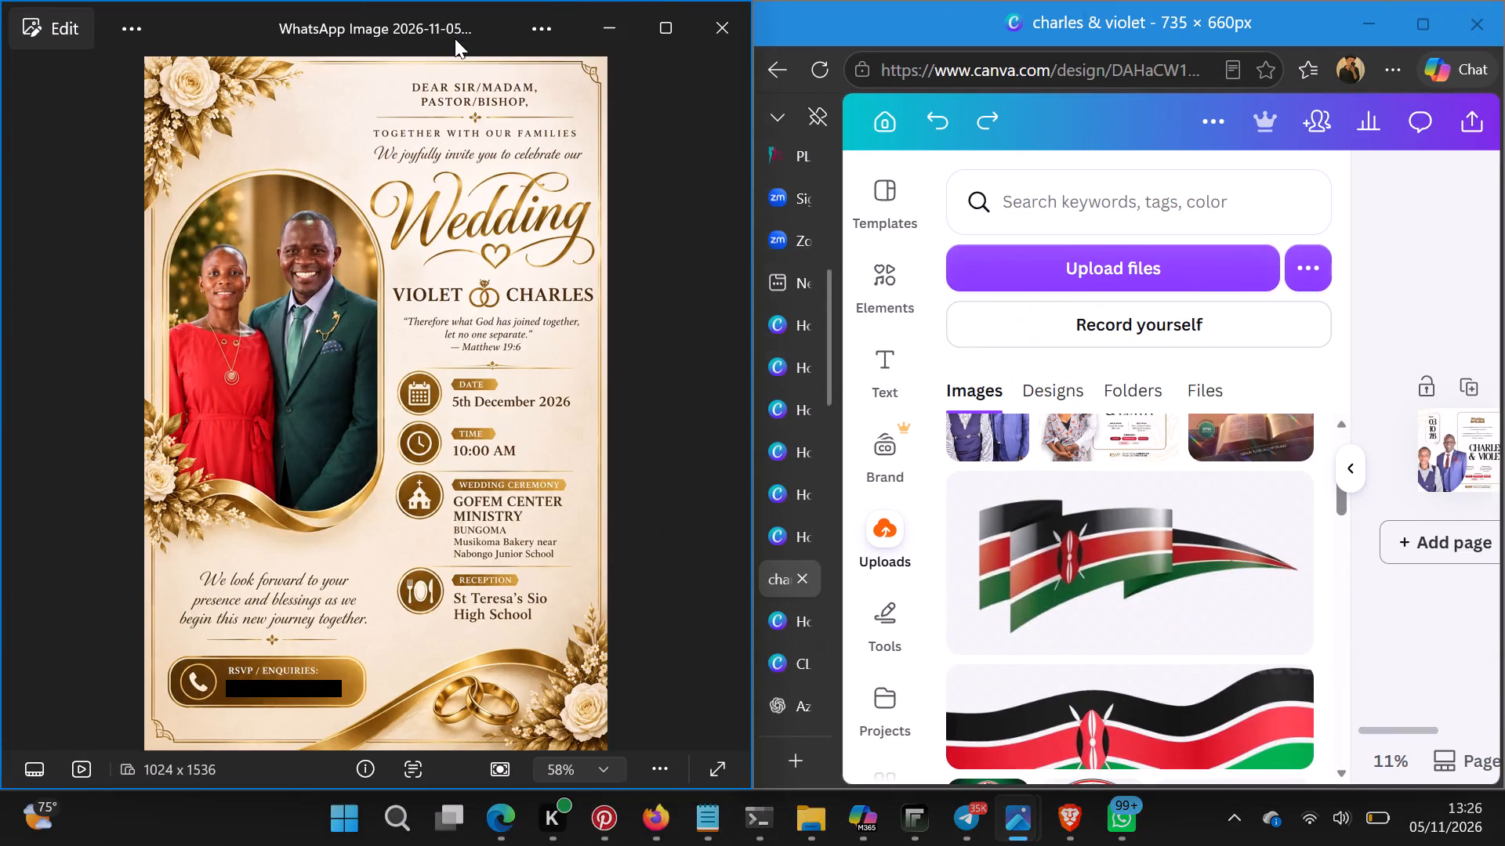
Rearrange the Canva window and the background-removed couple photo window for side-by-side viewing.
left_click_drag(836, 10, 187, 26)
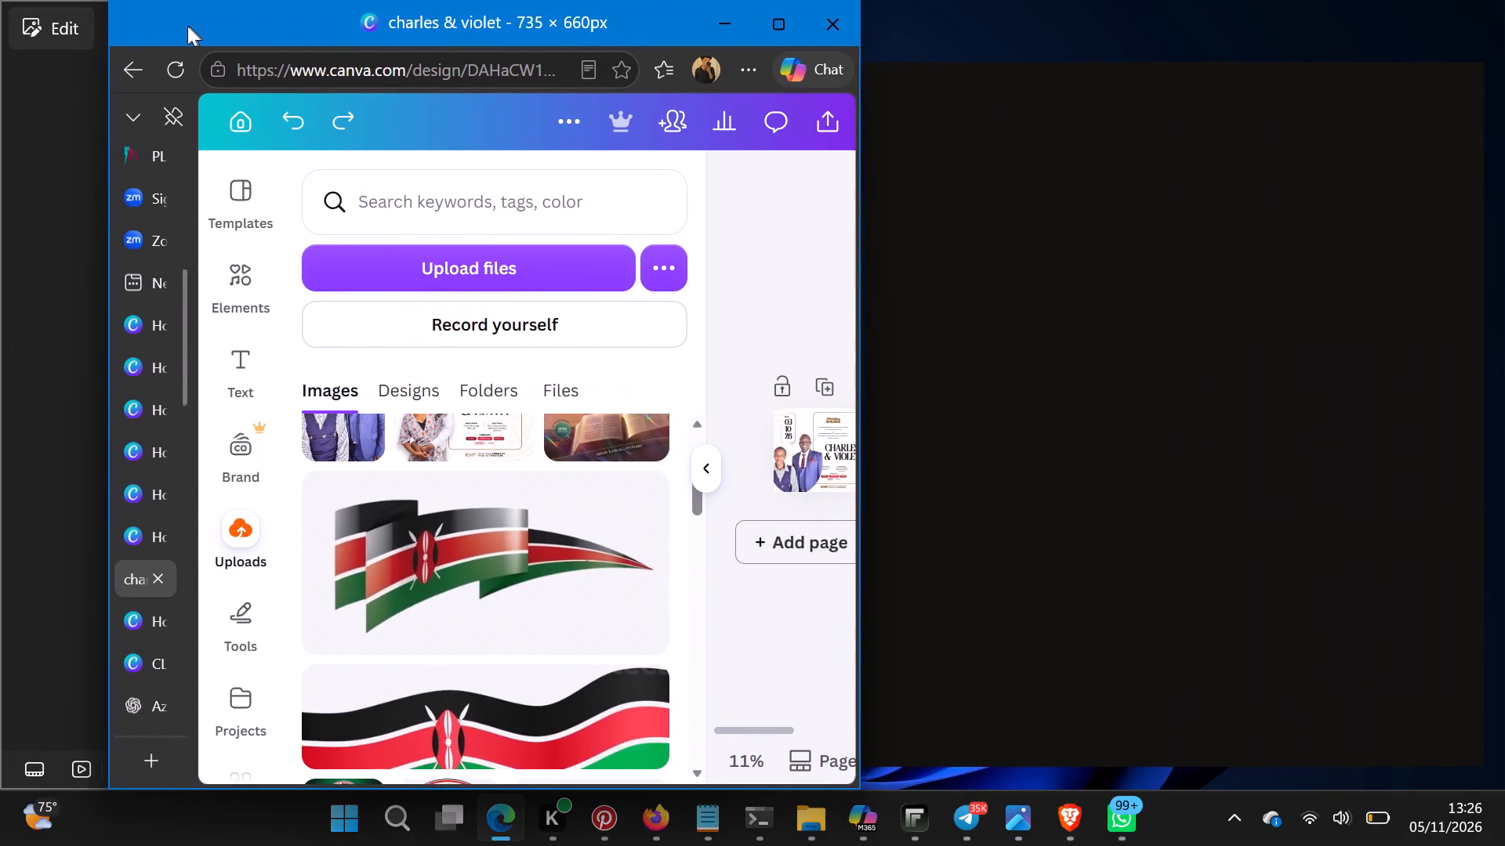
left_click_drag(187, 26, 177, 27)
left_click_drag(27, 89, 233, 22)
left_click_drag(233, 22, 991, 58)
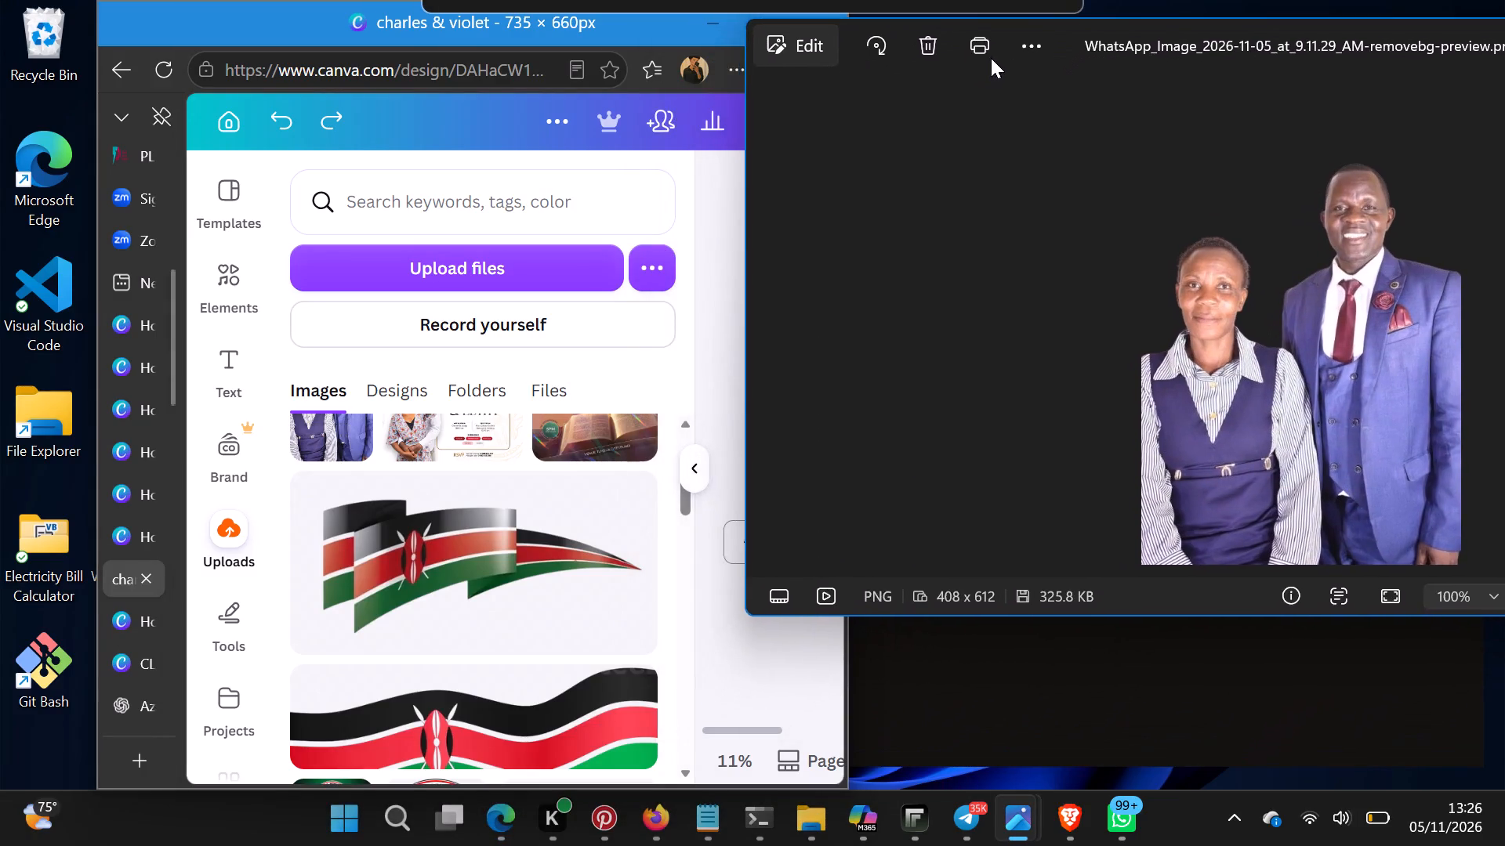
left_click_drag(991, 58, 583, 56)
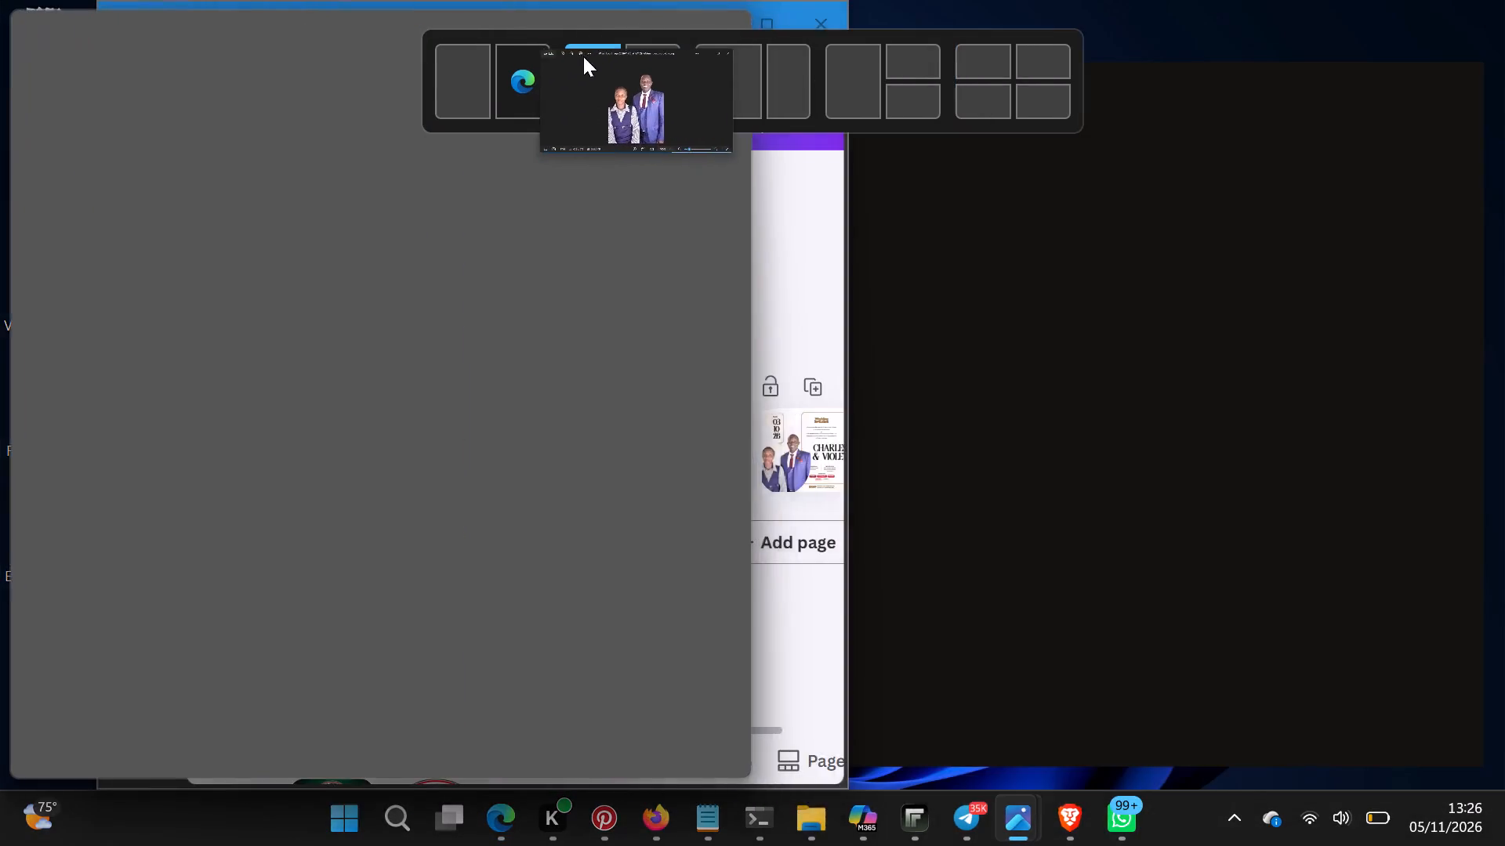
left_click_drag(583, 56, 651, 40)
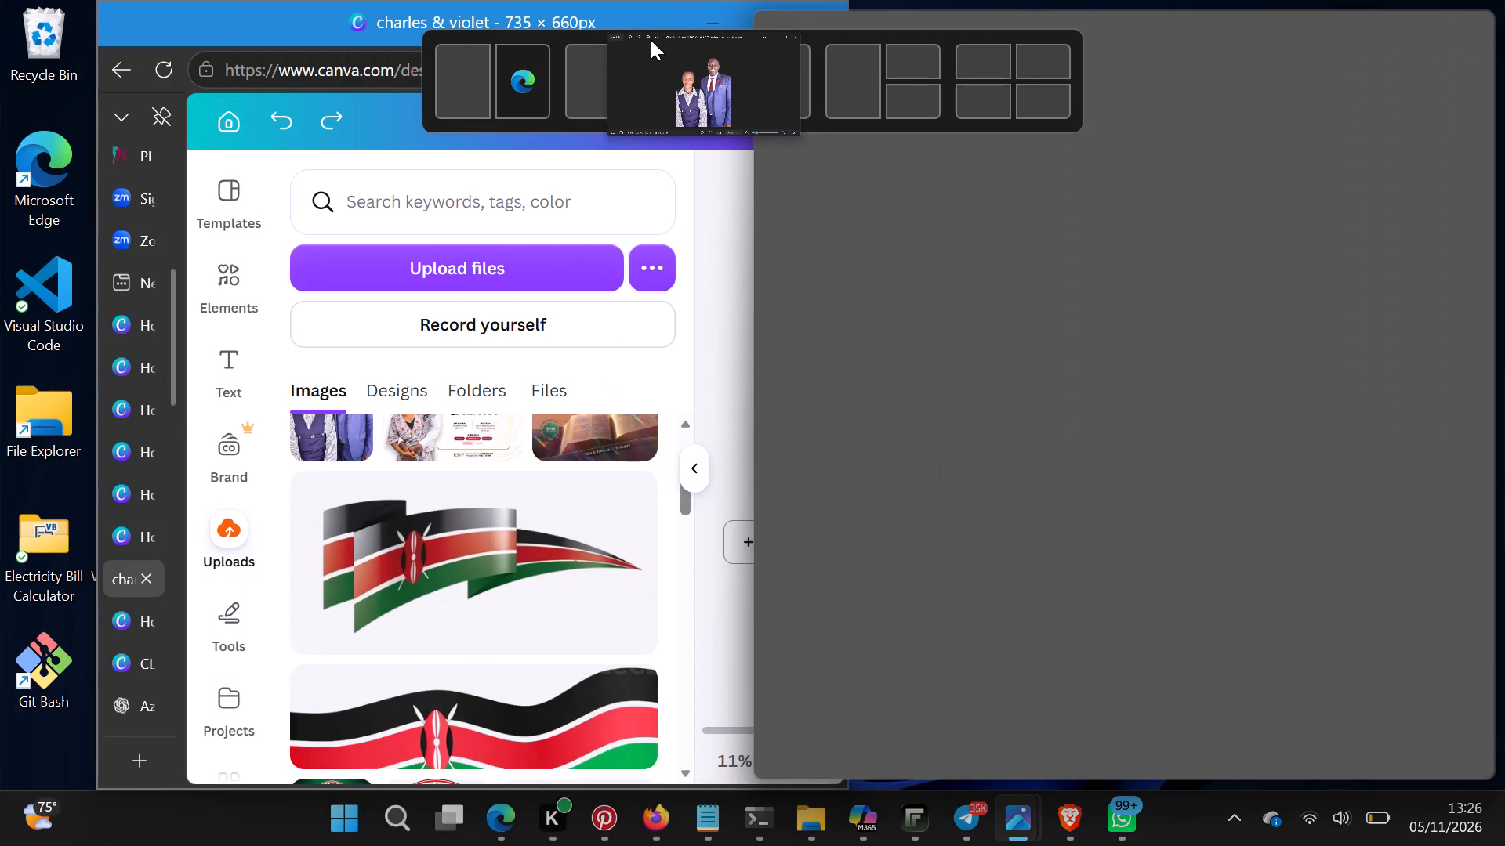
left_click_drag(651, 40, 920, 190)
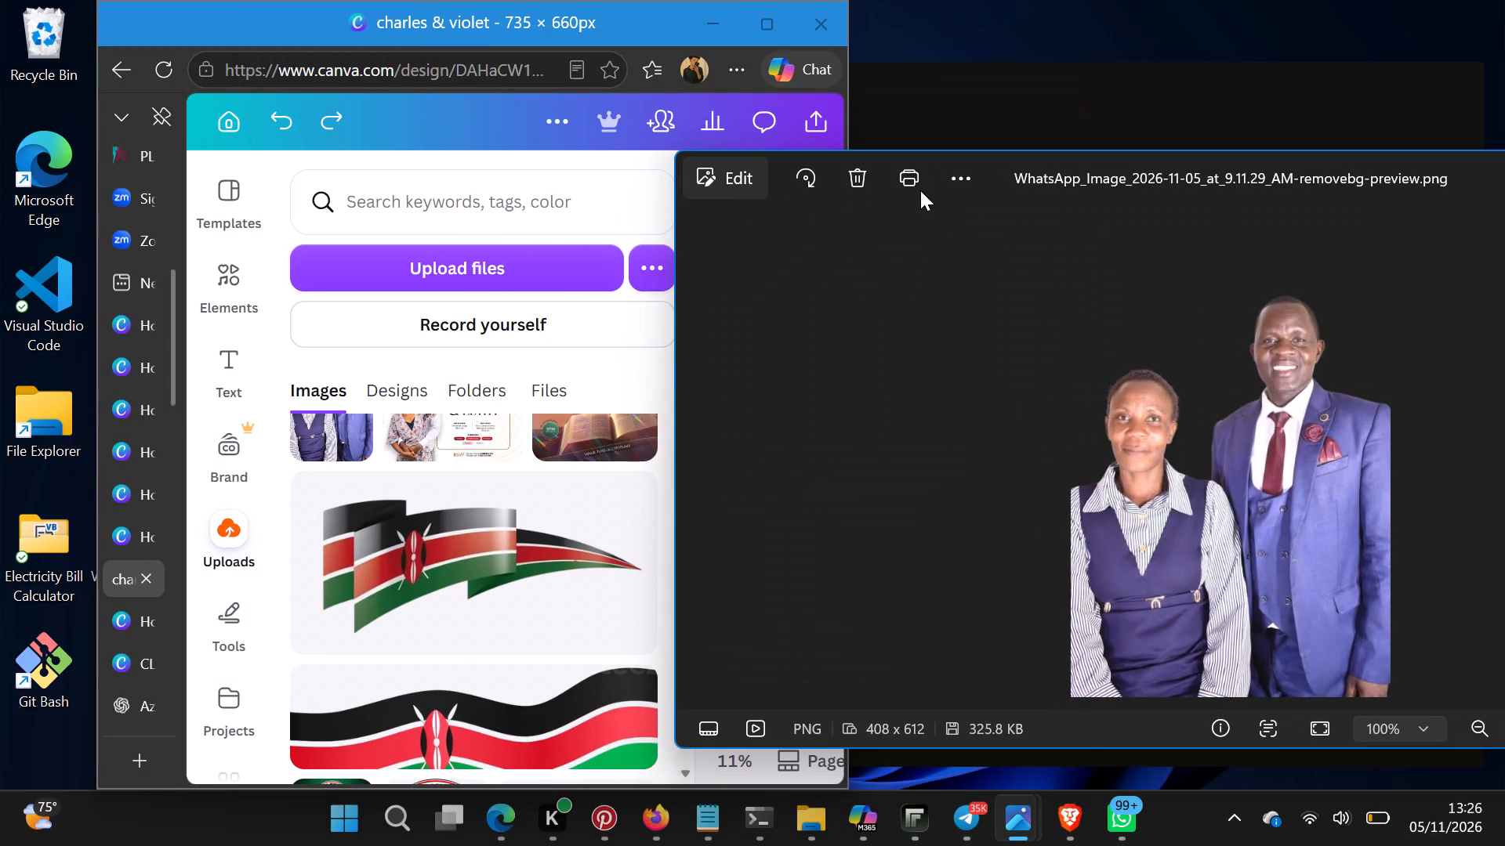
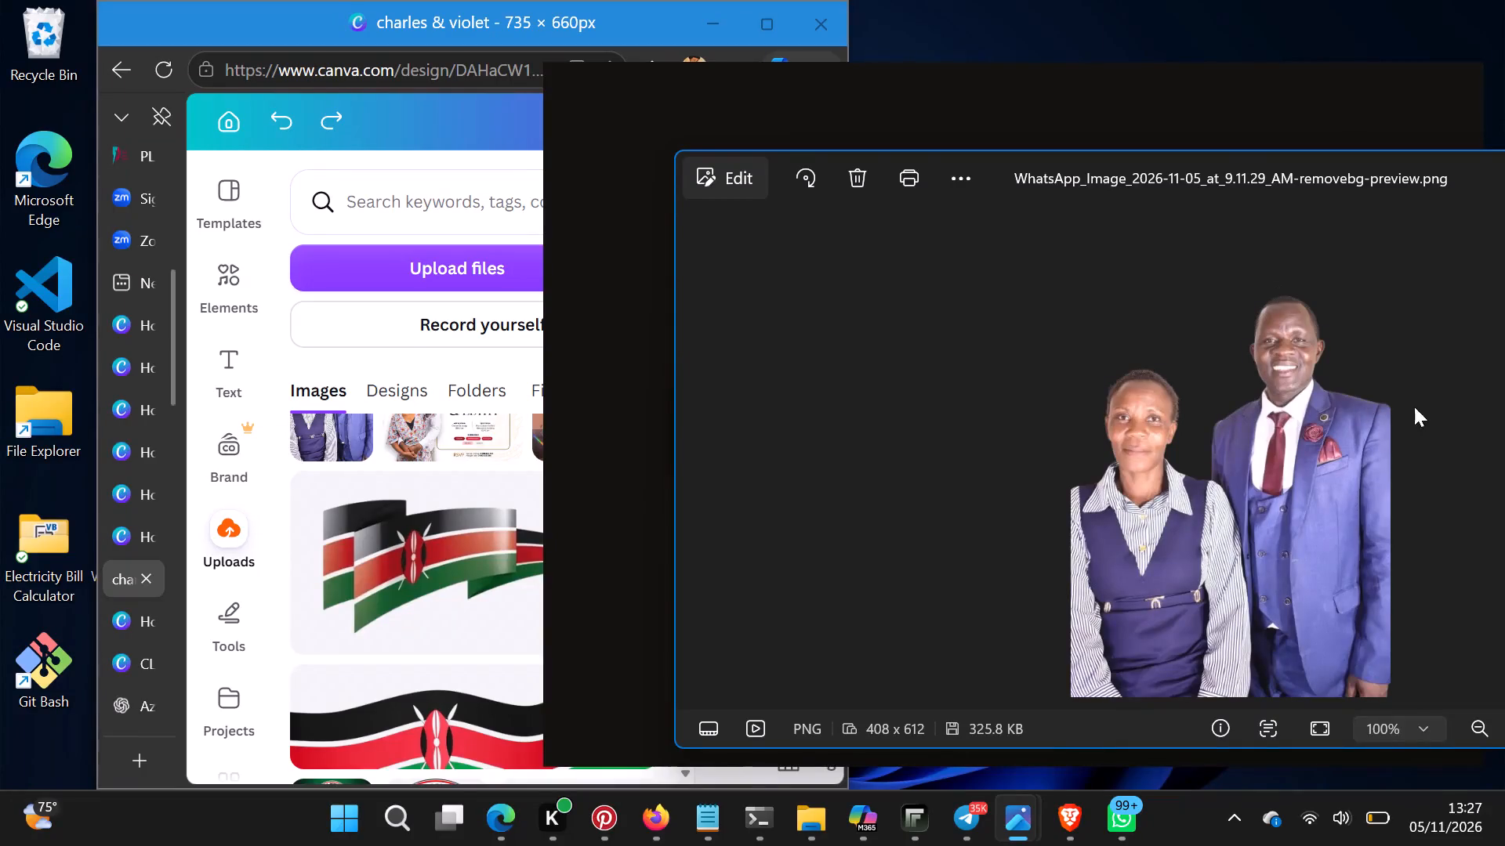
Show the gold-framed Violet and Charles wedding invitation JPEG in Photos, in a narrower window beside the Canva design.
left_click_drag(1233, 155, 911, 199)
left_click(1436, 492)
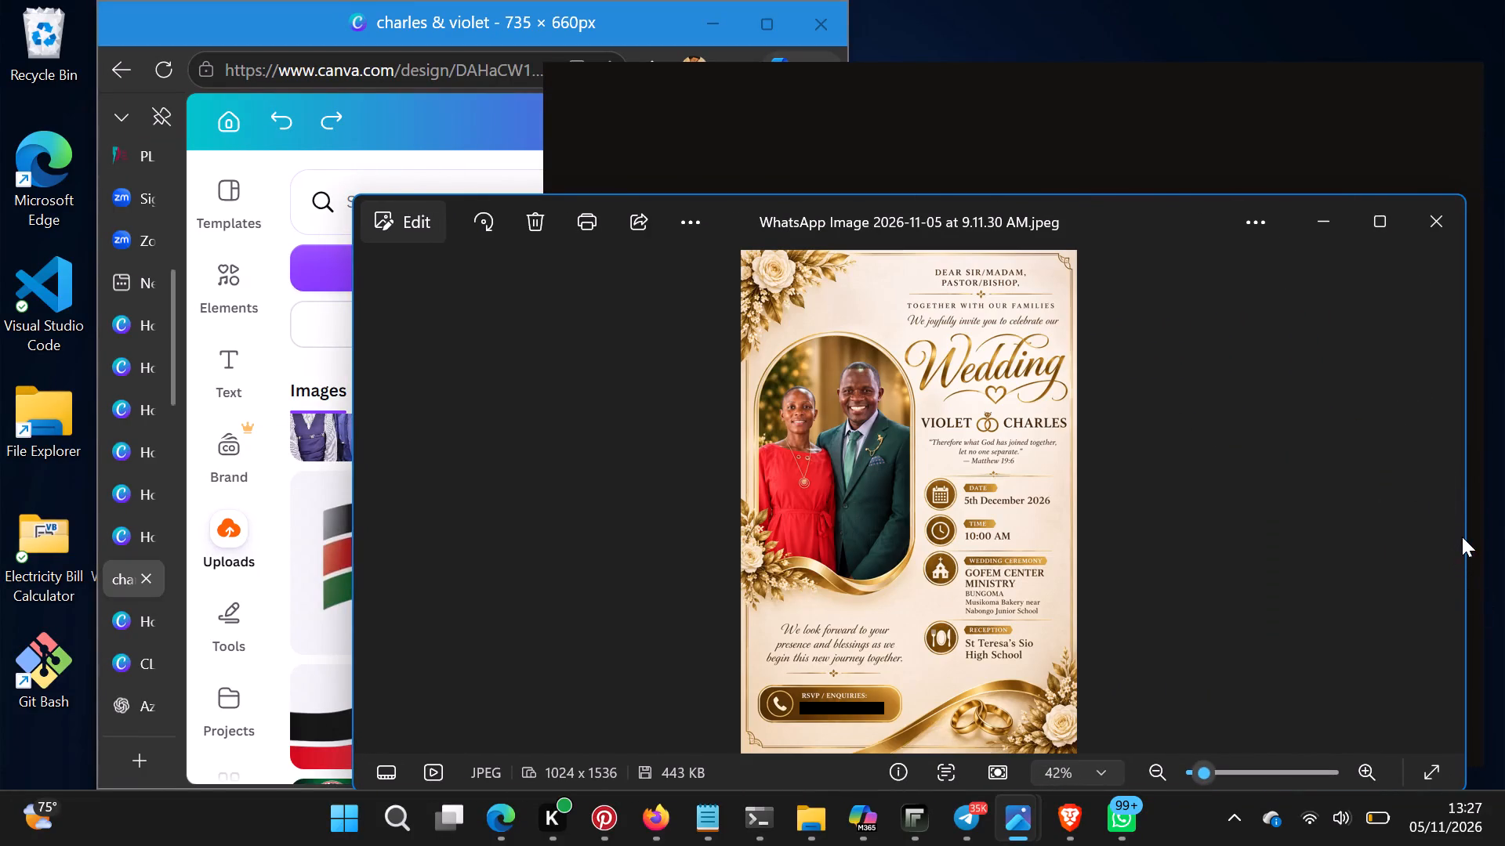
left_click_drag(1467, 532, 966, 518)
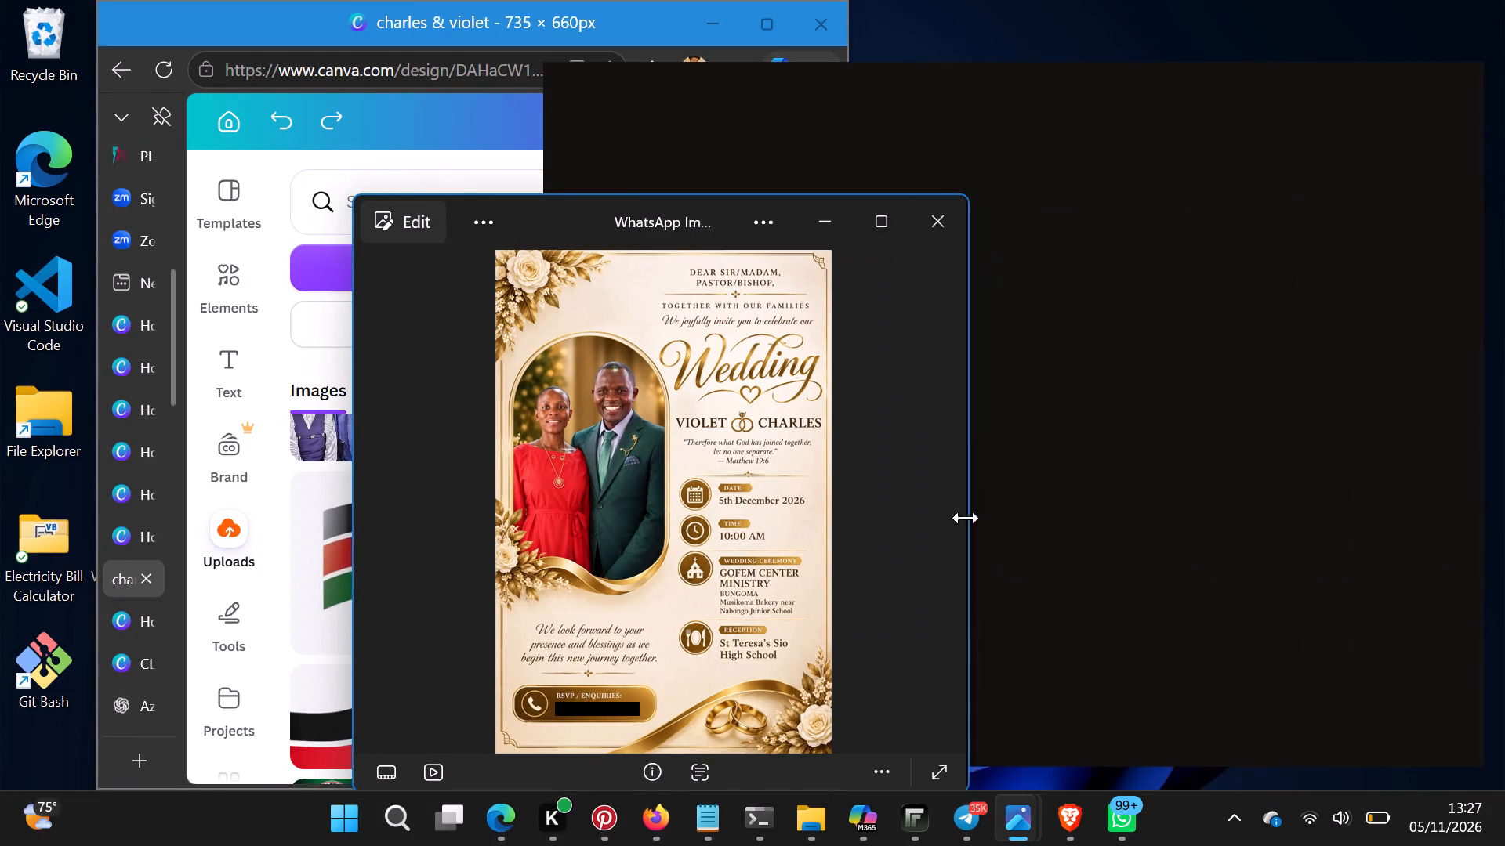
left_click_drag(966, 518, 866, 521)
left_click_drag(551, 208, 996, 42)
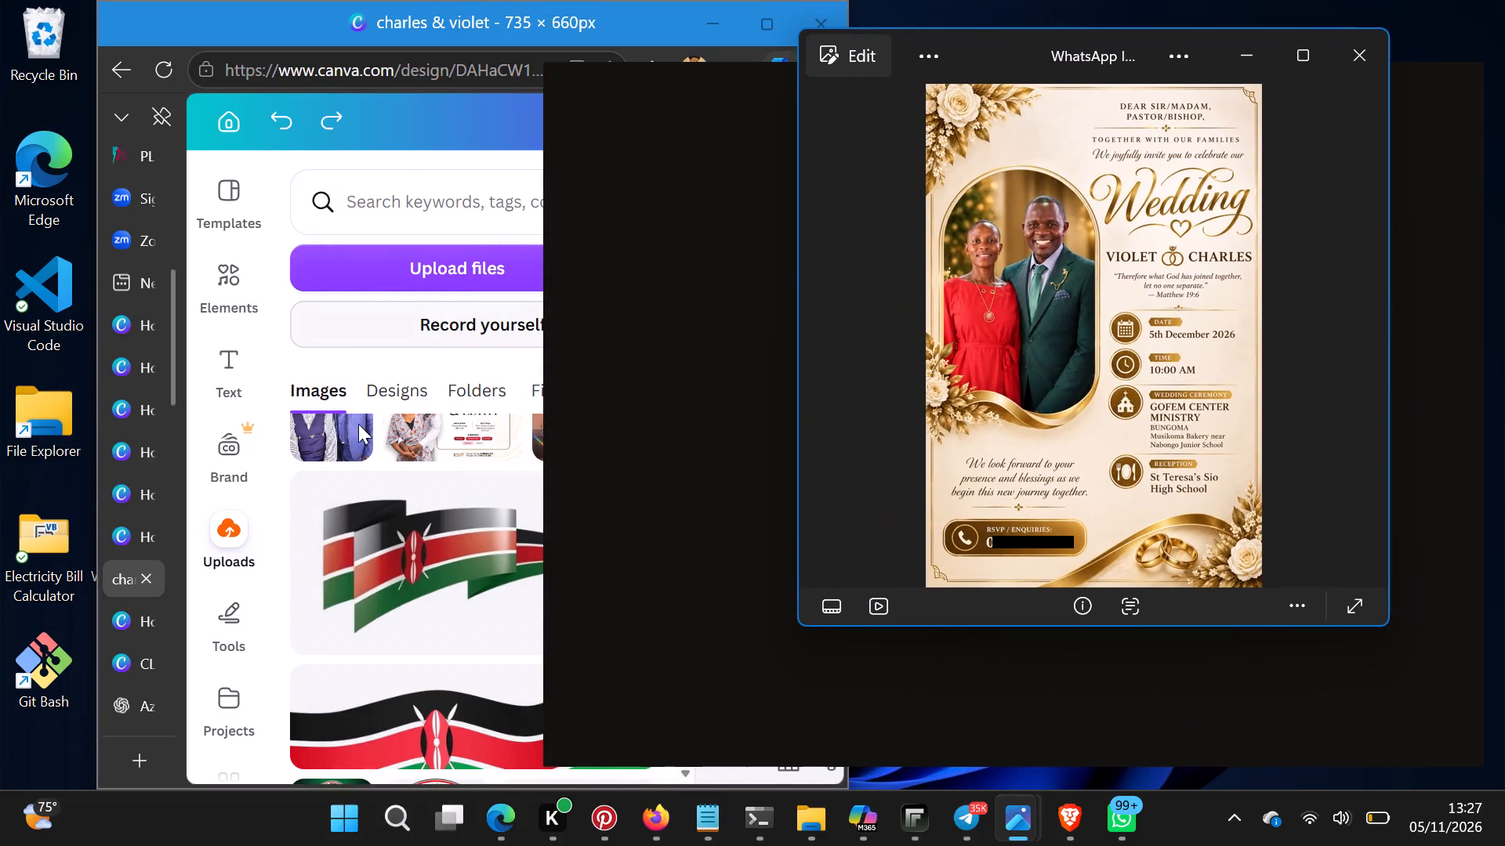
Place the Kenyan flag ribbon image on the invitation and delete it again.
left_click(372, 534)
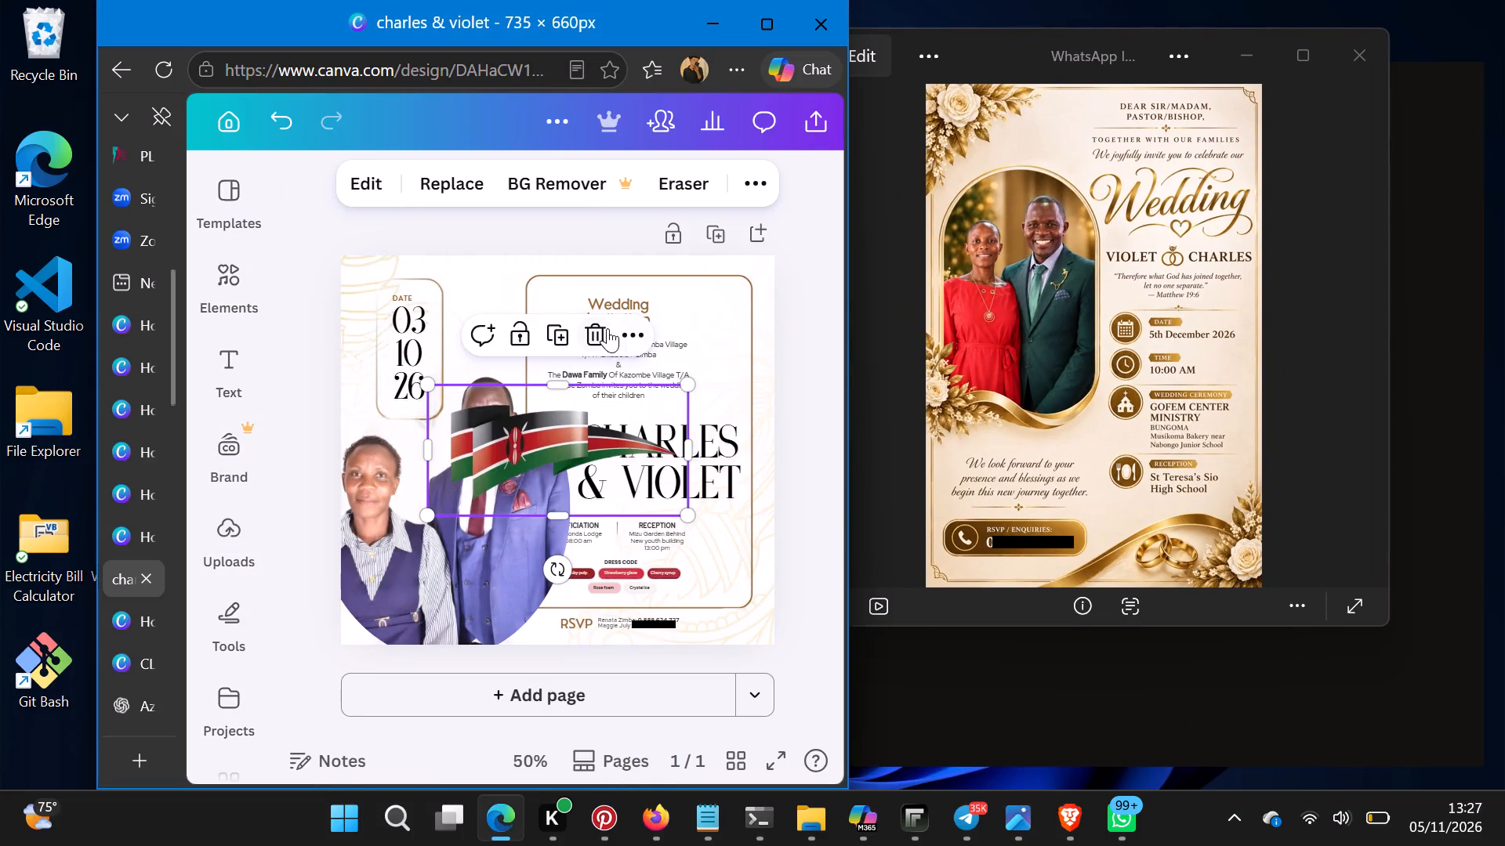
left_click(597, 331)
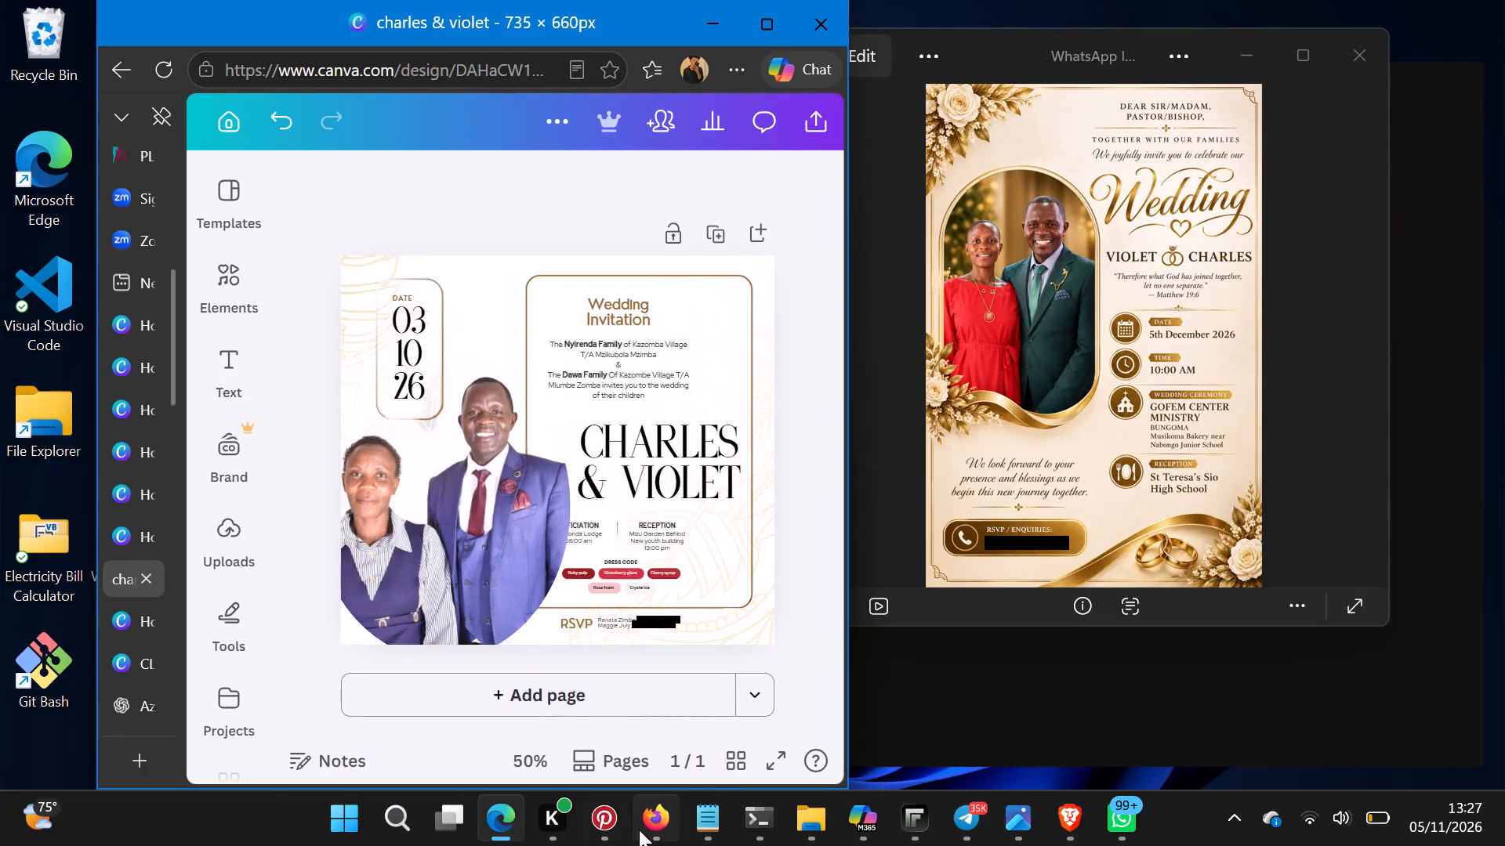
Switch to Pinterest and browse the related wedding invitation and save-the-date designs, then return to the Canva invitation.
left_click(613, 821)
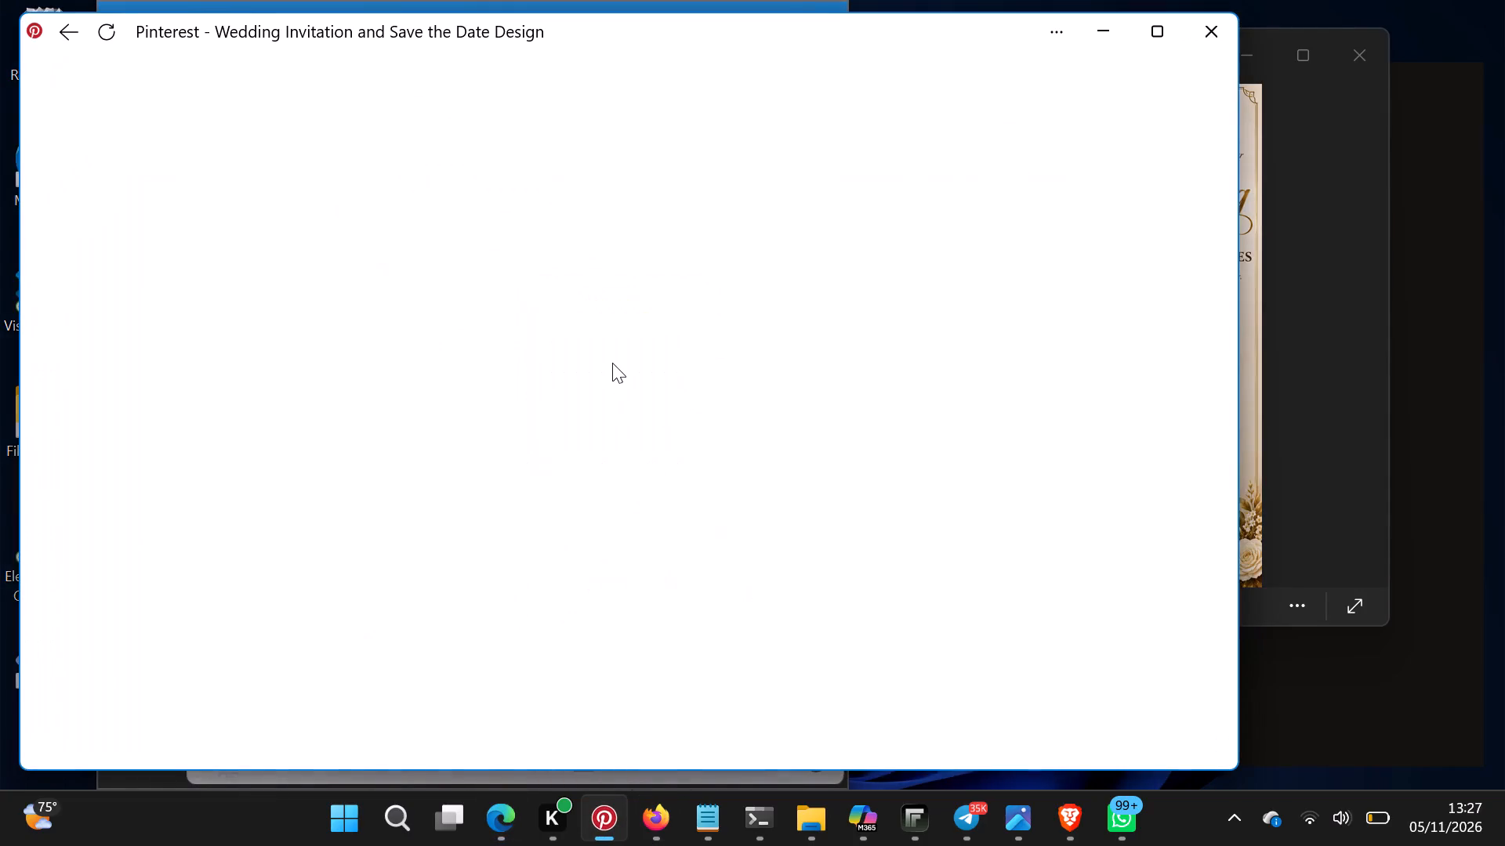
scroll(908, 435, "down", 1)
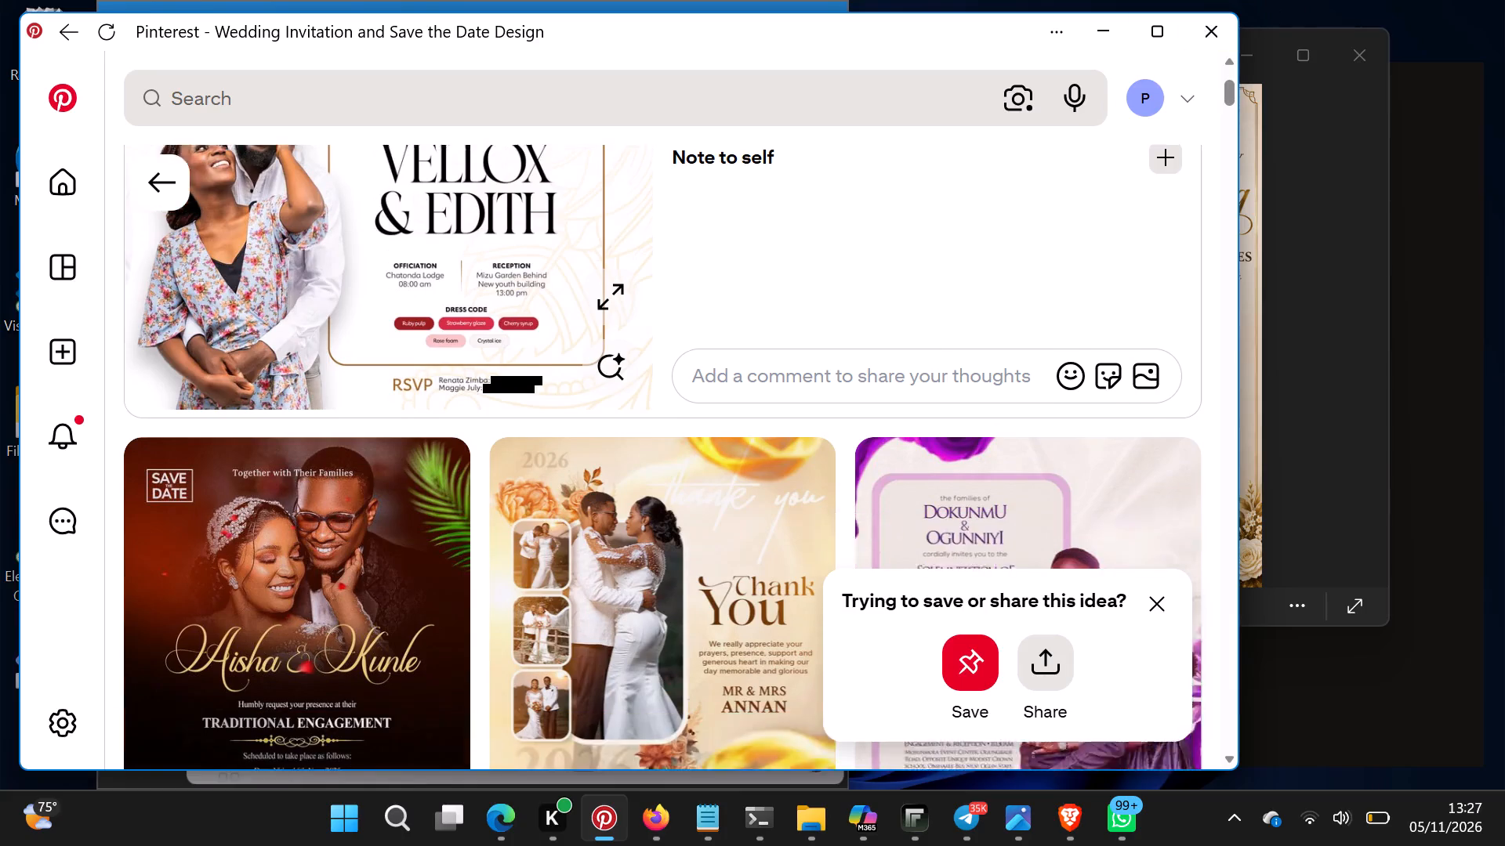
scroll(908, 435, "down", 3)
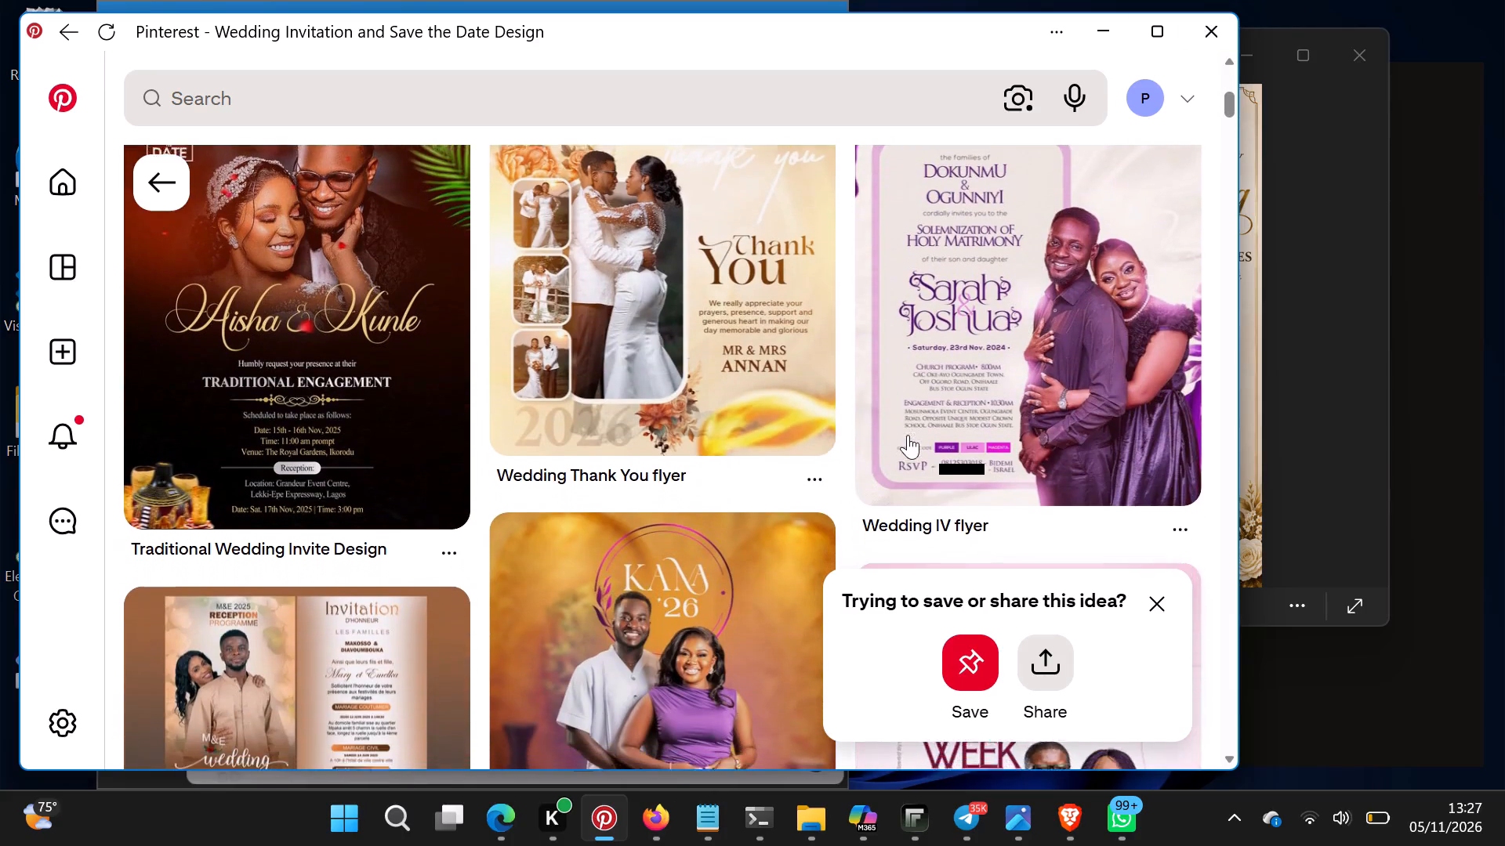
scroll(908, 435, "down", 1)
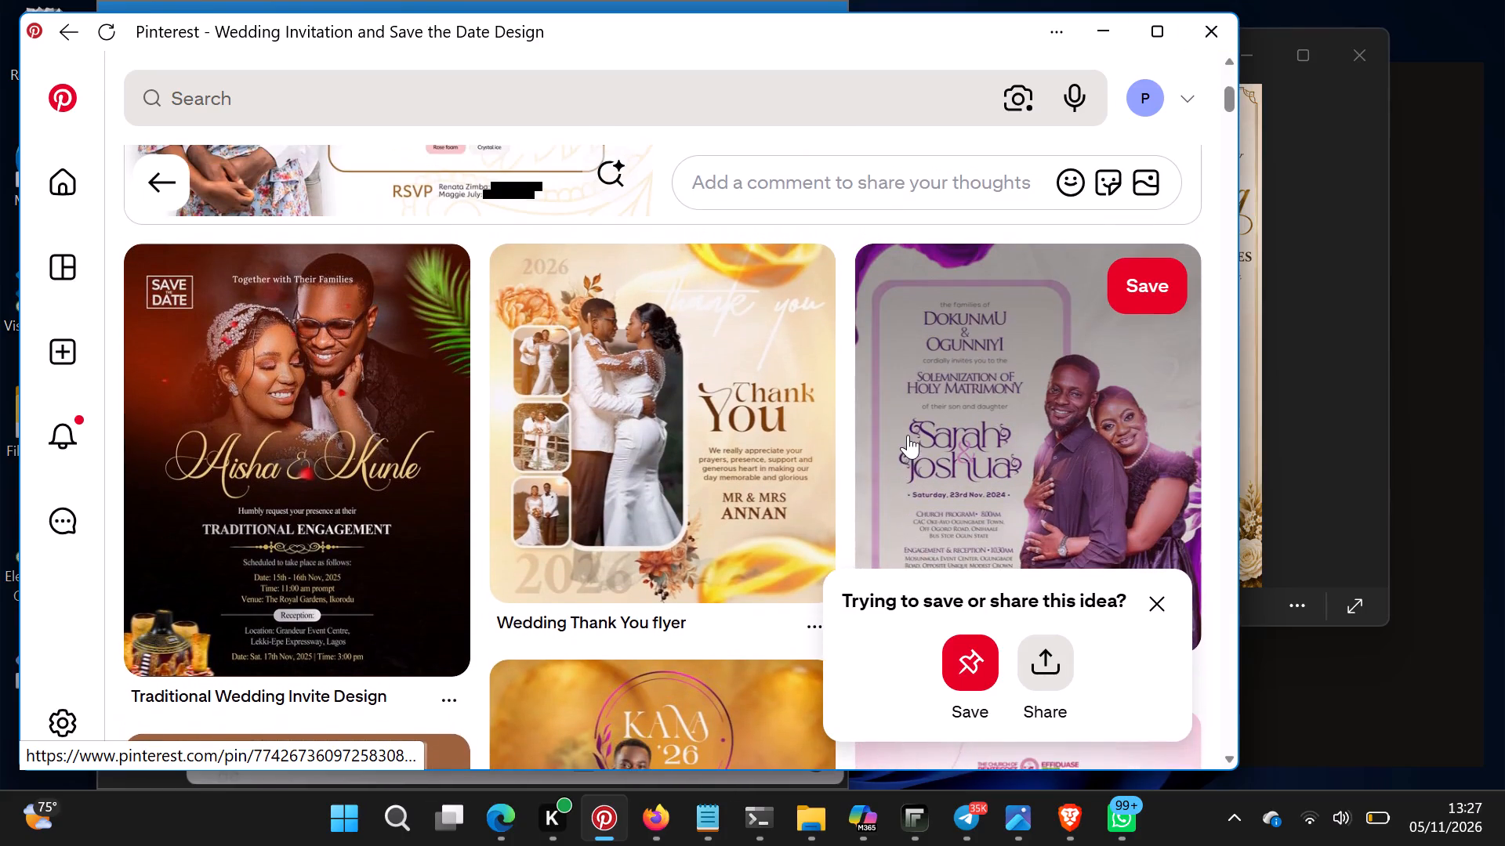
scroll(908, 435, "down", 3)
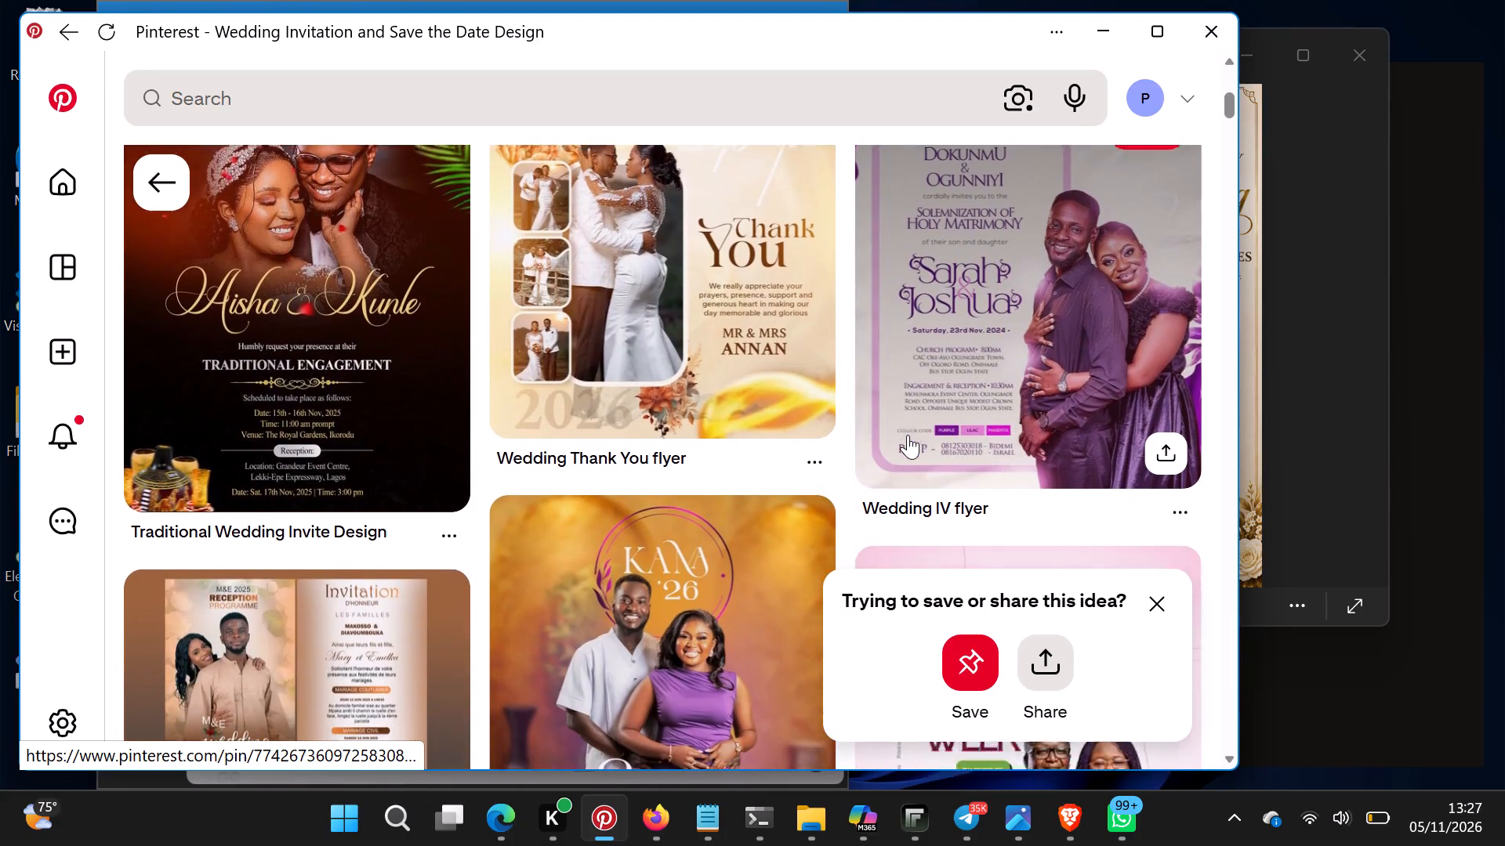
scroll(908, 435, "down", 3)
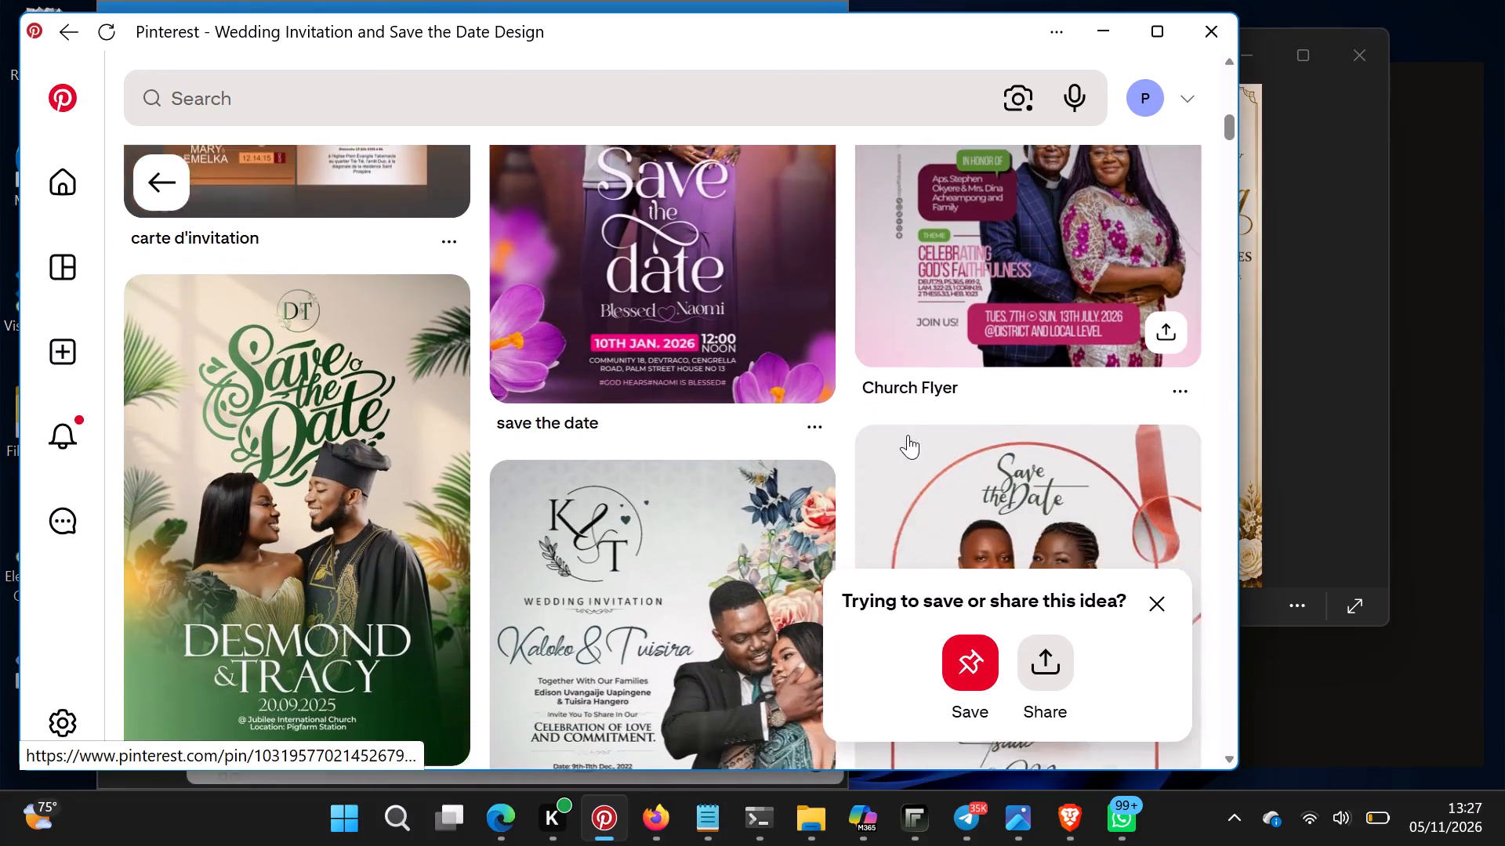
scroll(908, 435, "down", 4)
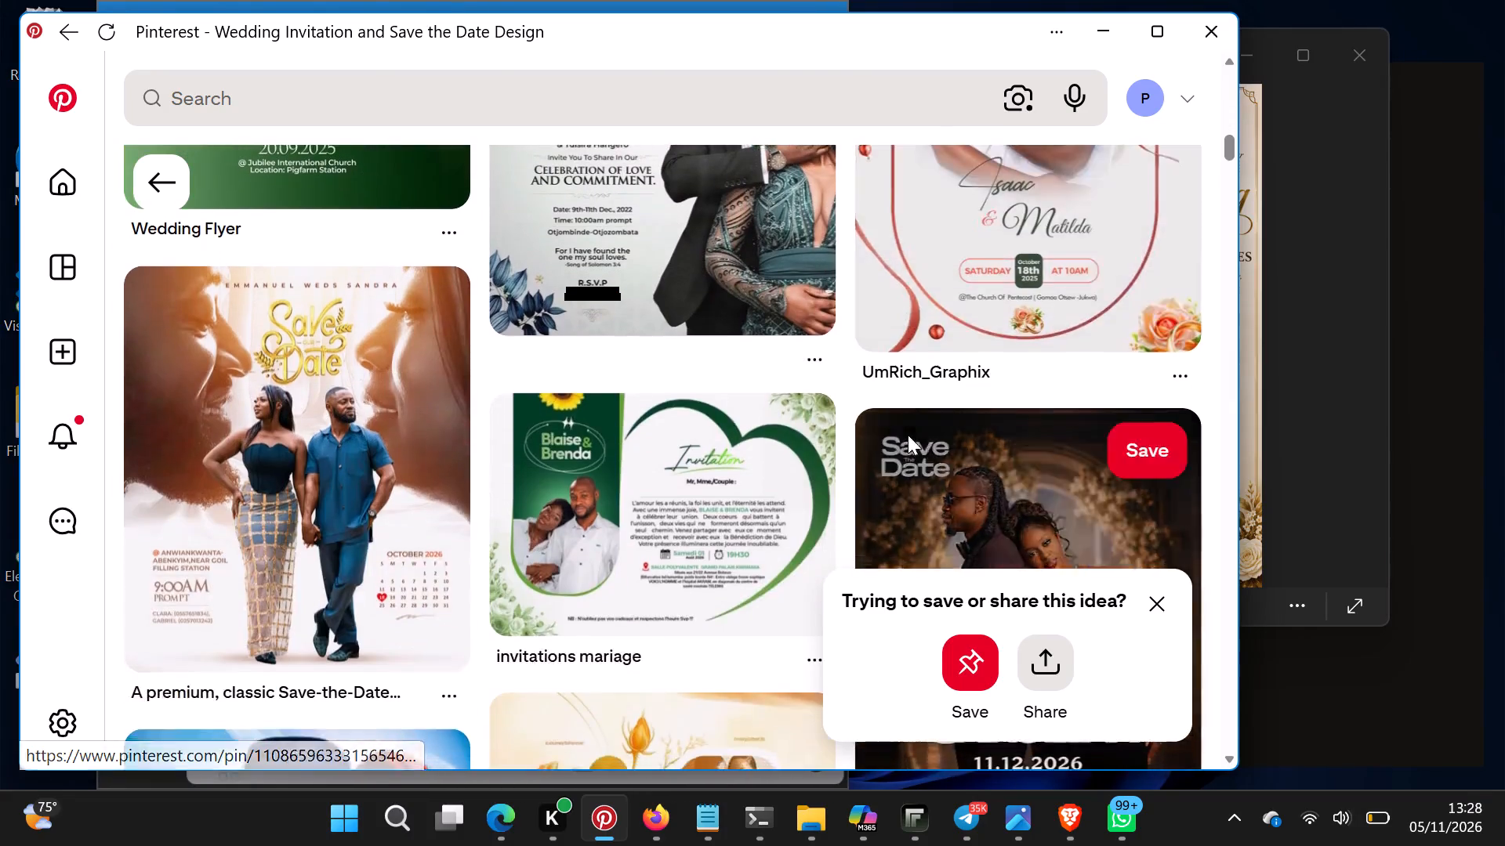
scroll(908, 435, "down", 2)
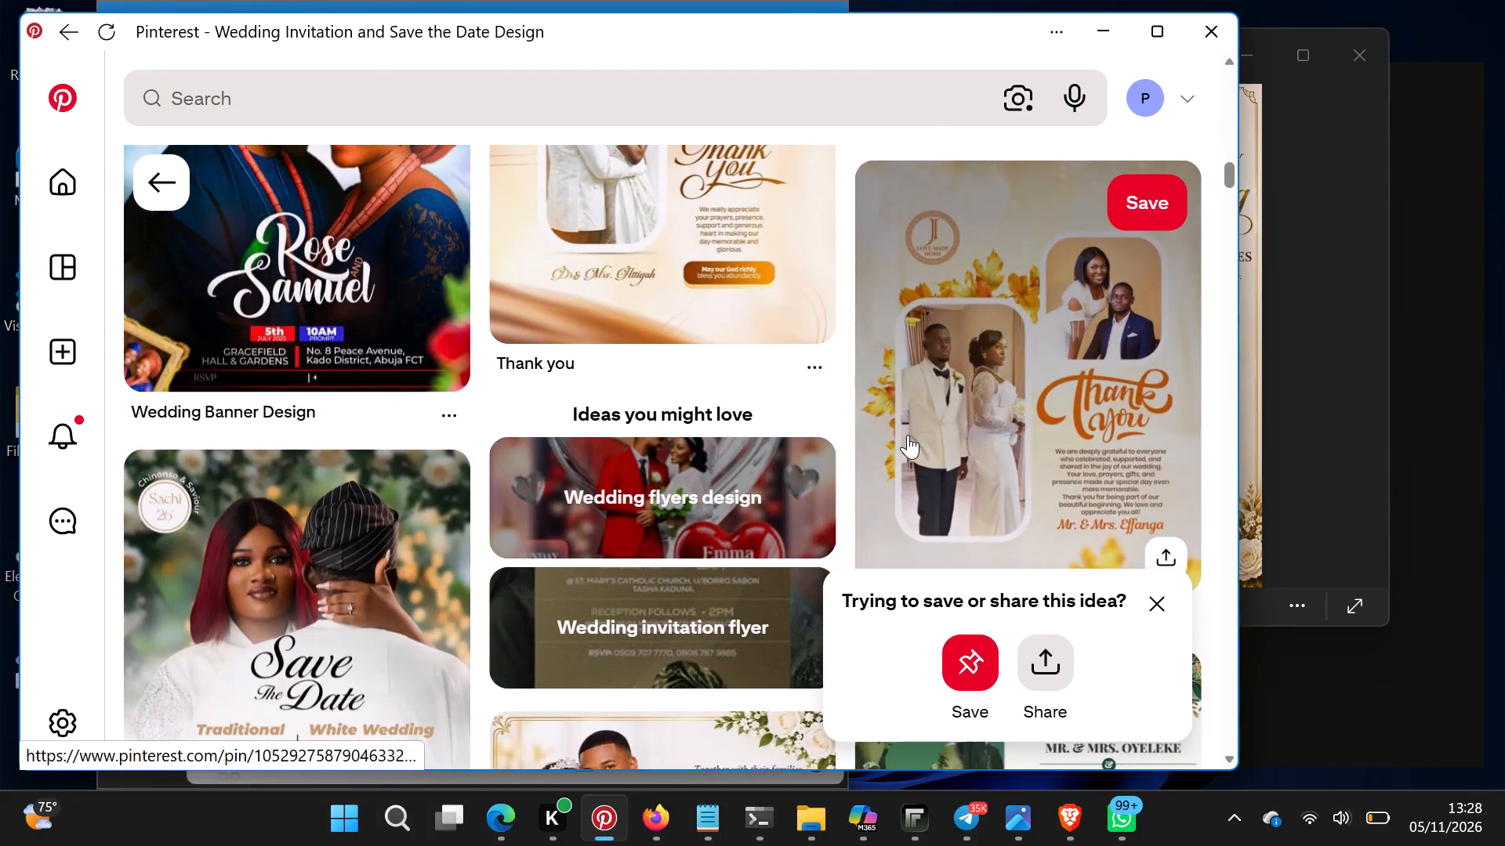
scroll(908, 435, "down", 4)
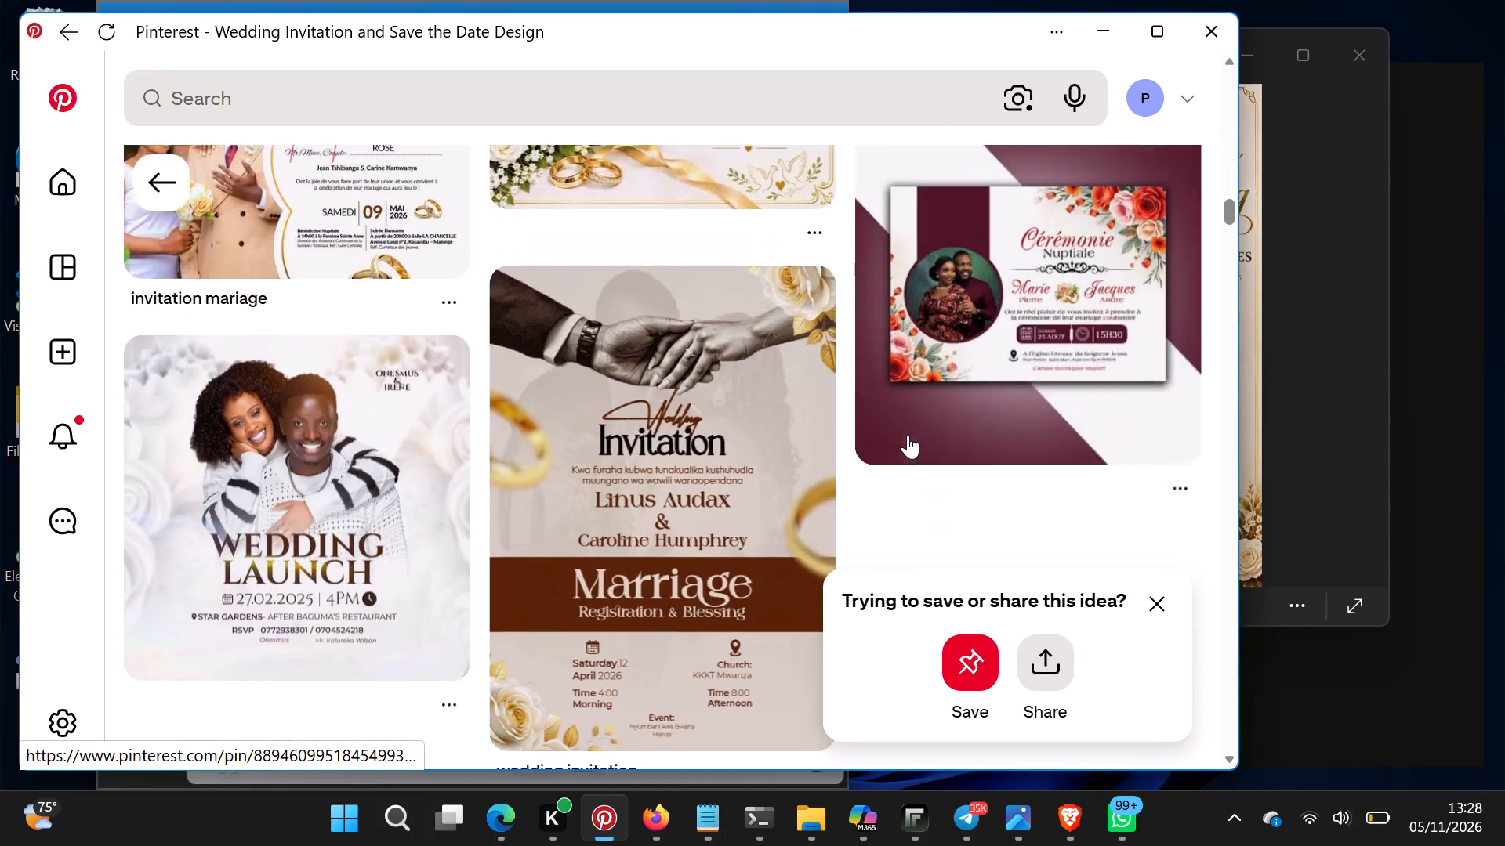
scroll(908, 435, "down", 3)
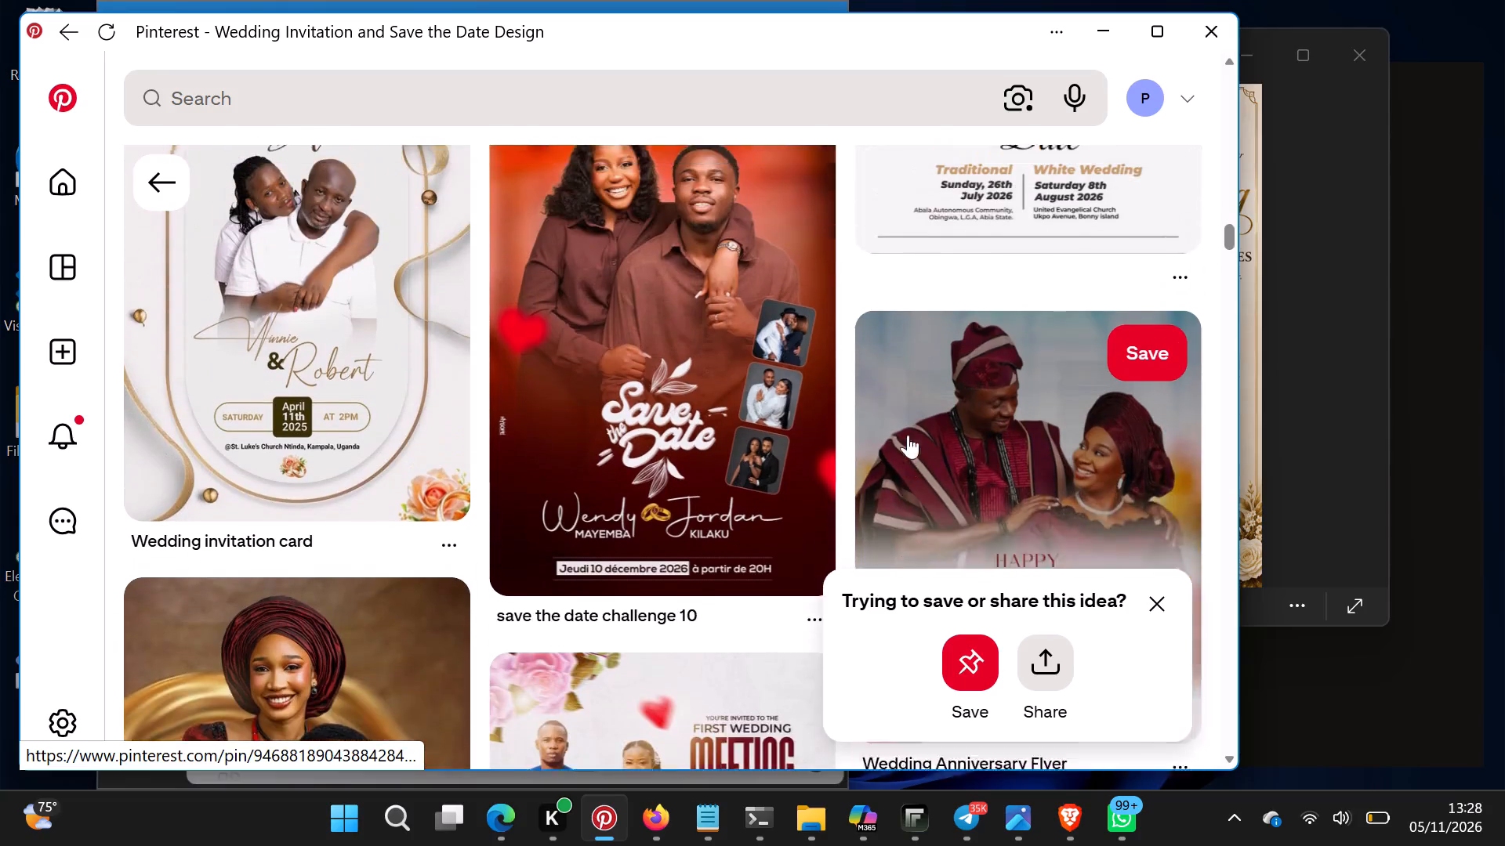
scroll(908, 435, "down", 2)
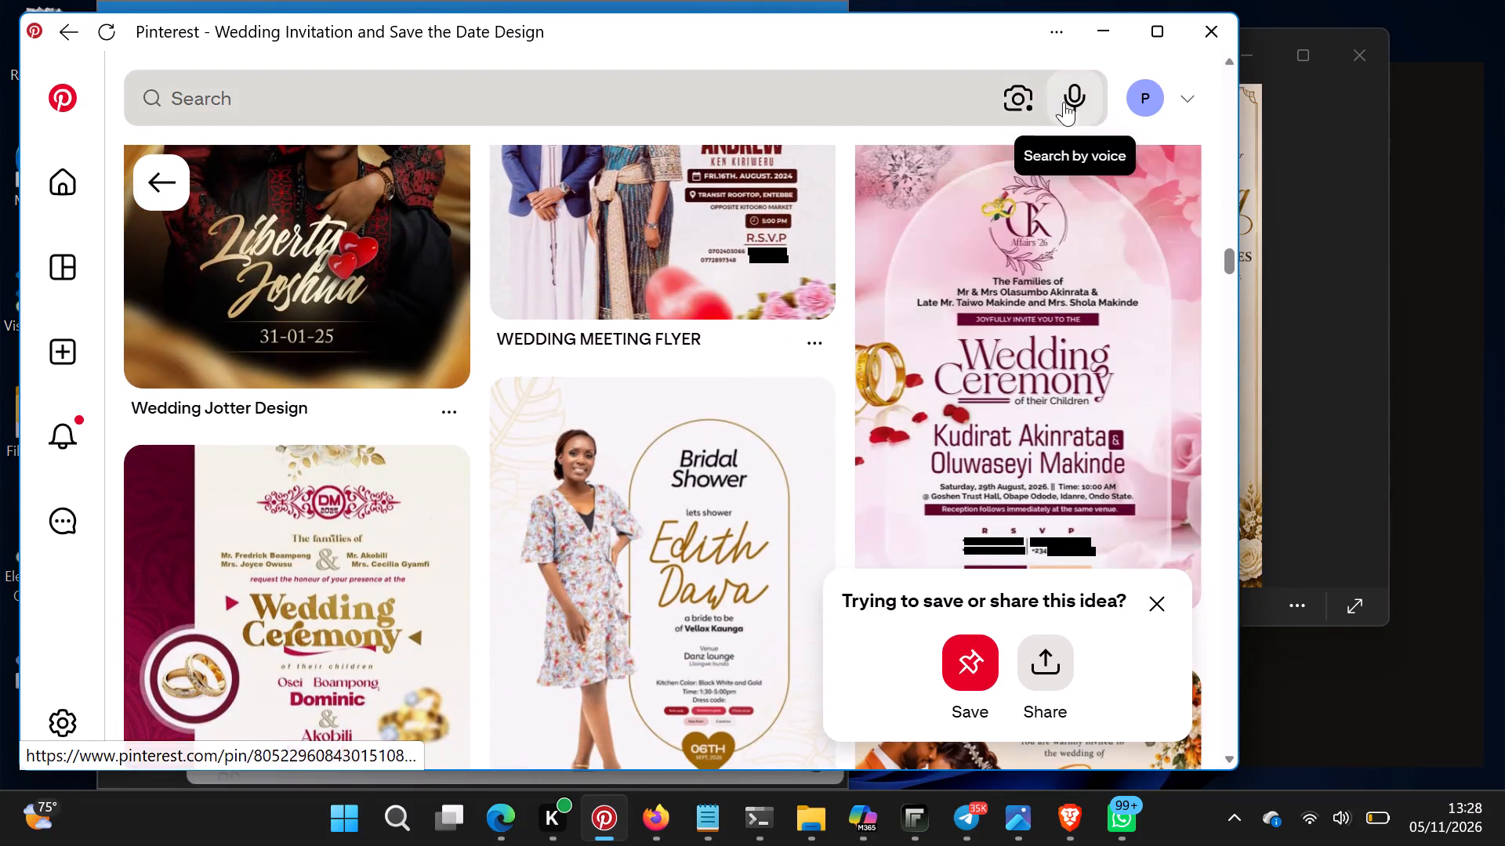
left_click(1103, 34)
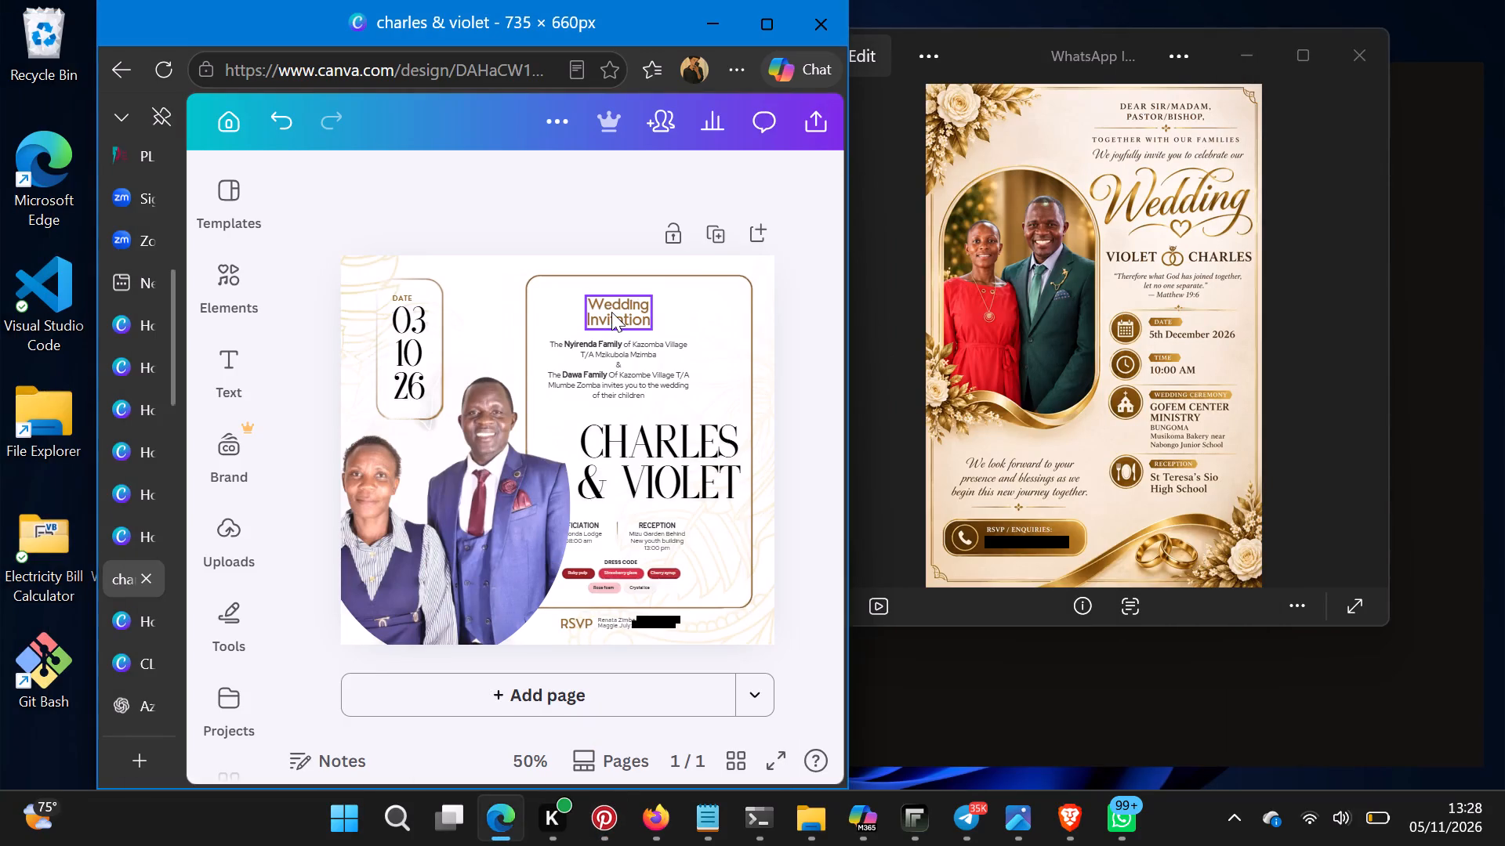
Replace the date text with 05TH, 12 and 2026 on separate lines, widening its text box to about 110.
double_click(419, 327)
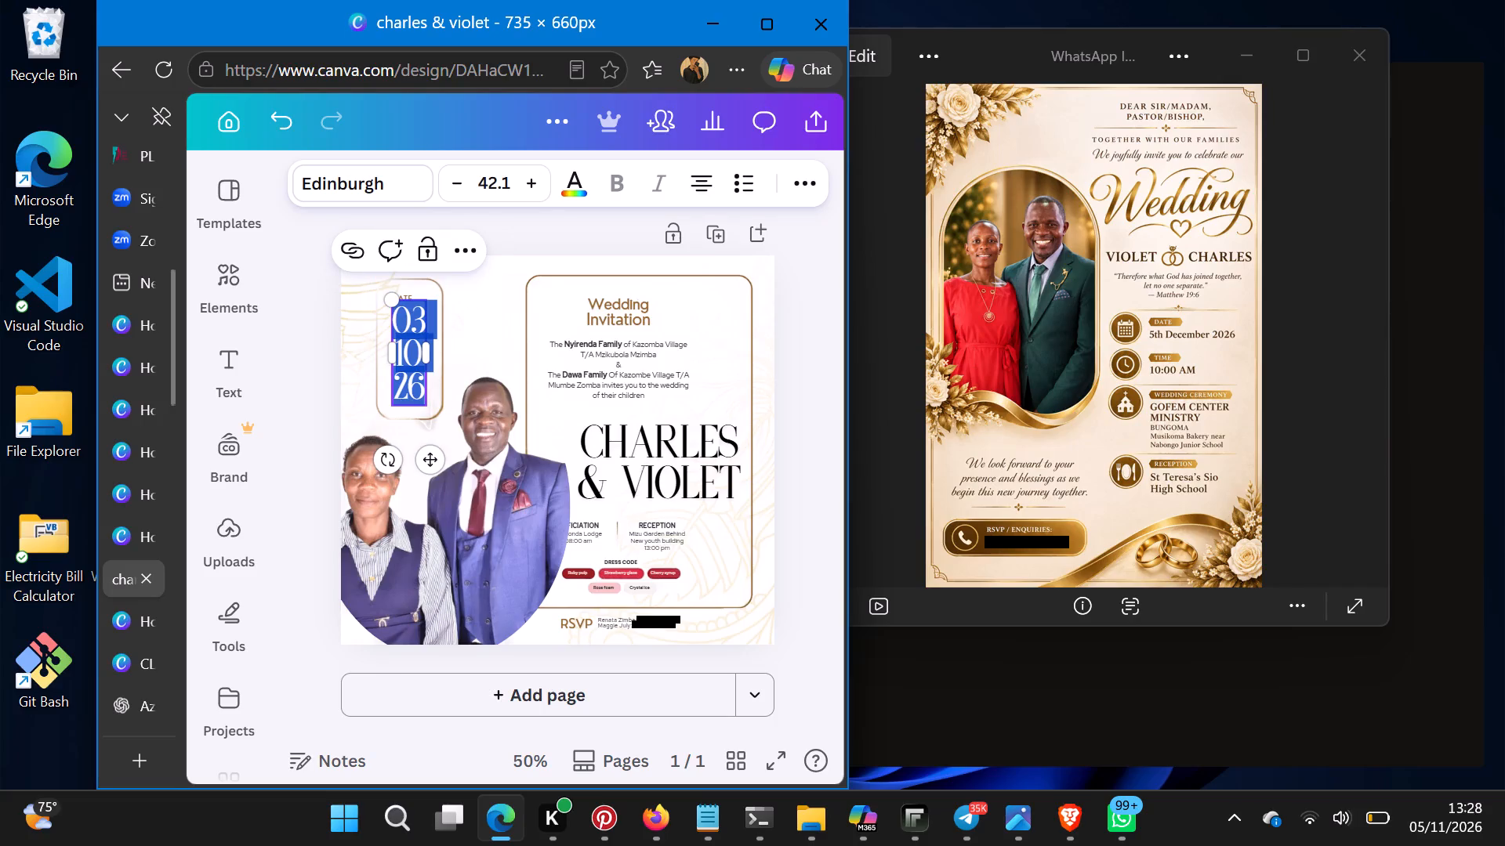
type("05tb")
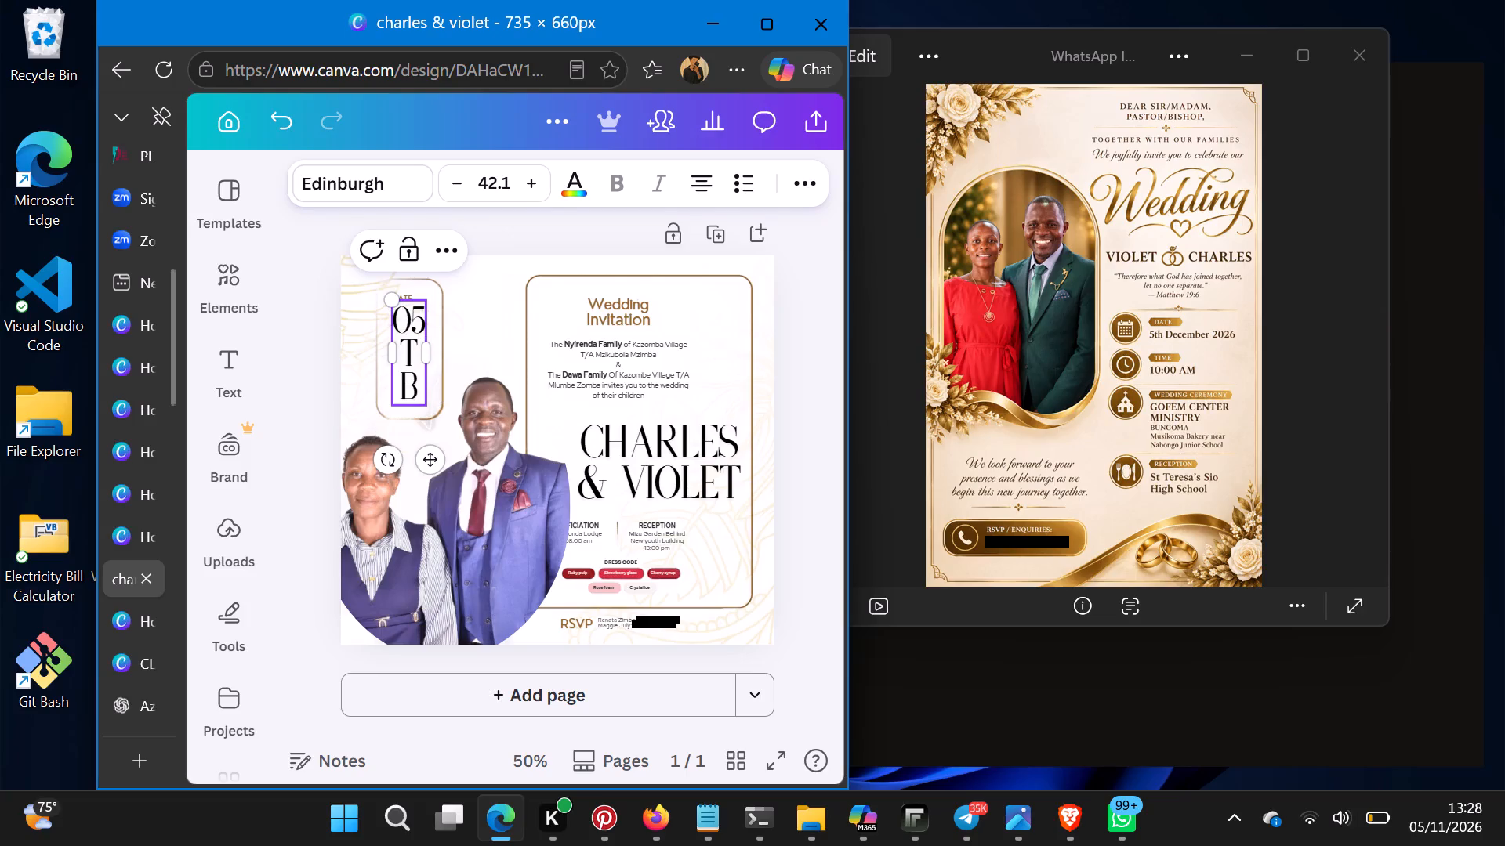
key("BackSpace")
type("h")
key("space")
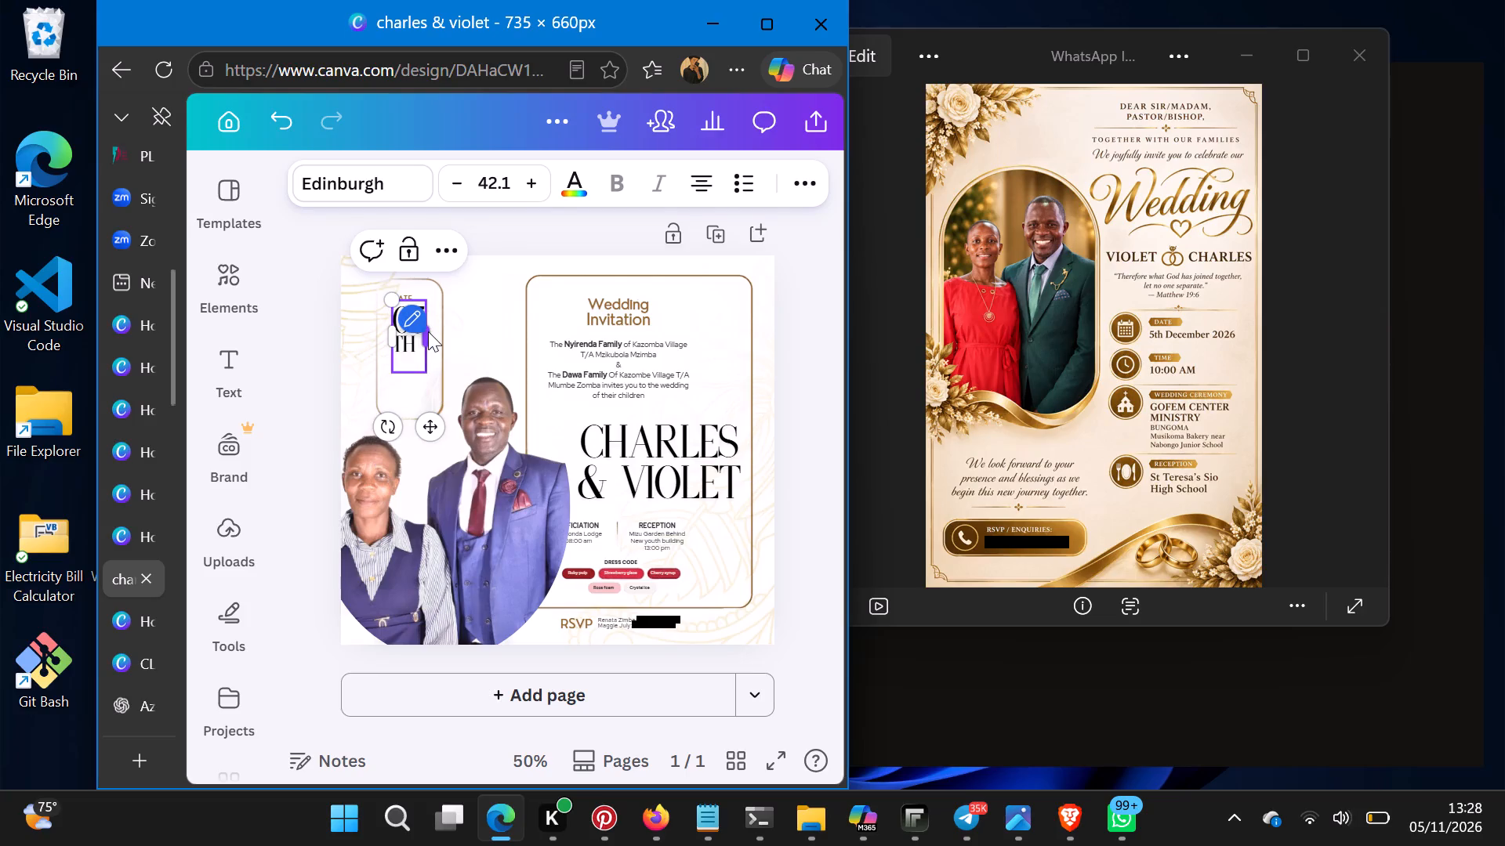
left_click(419, 360)
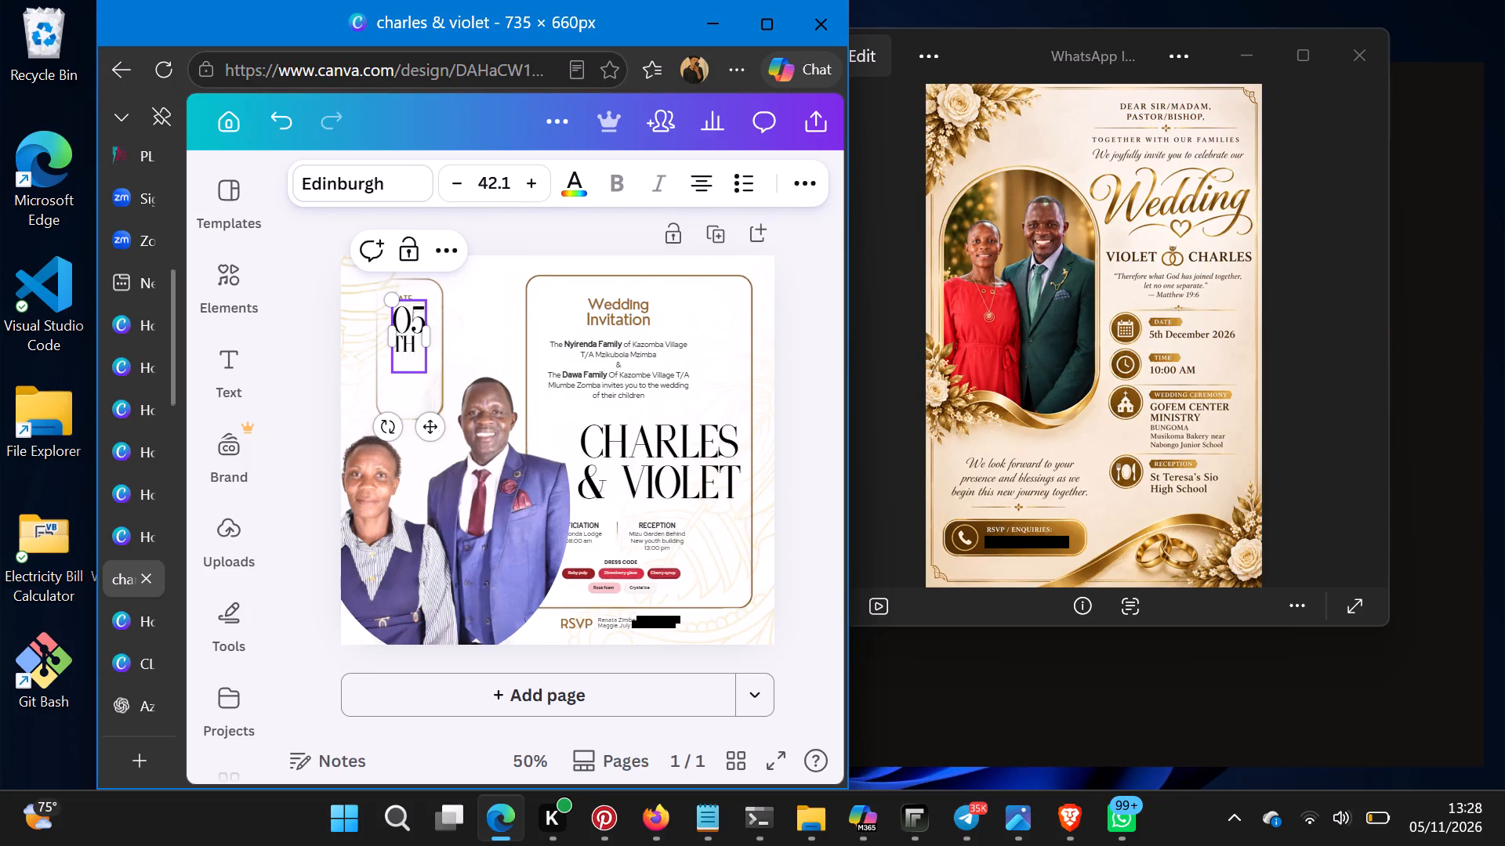
key("Return")
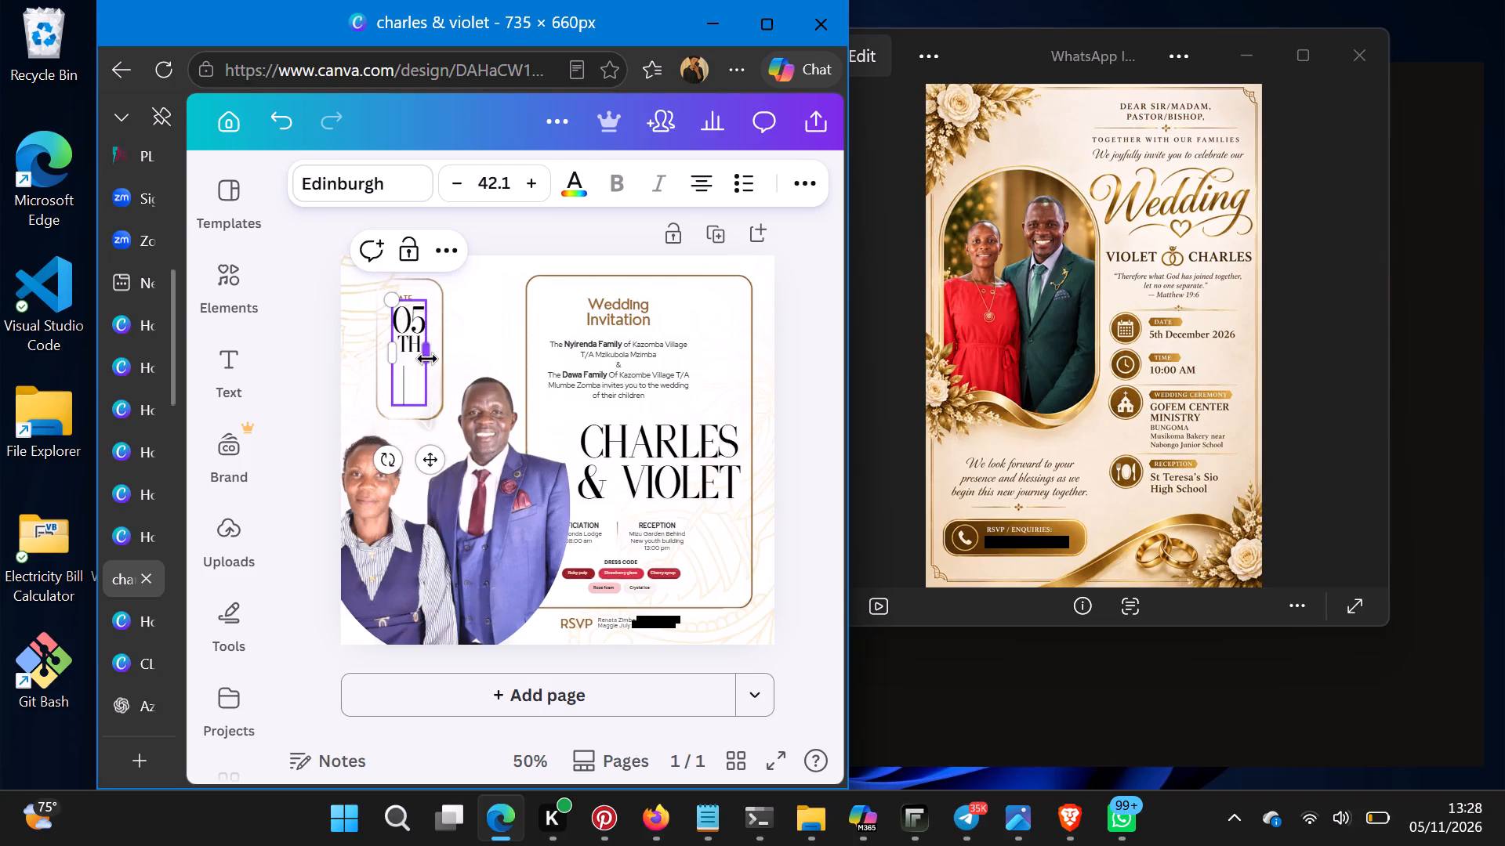
left_click_drag(427, 359, 459, 347)
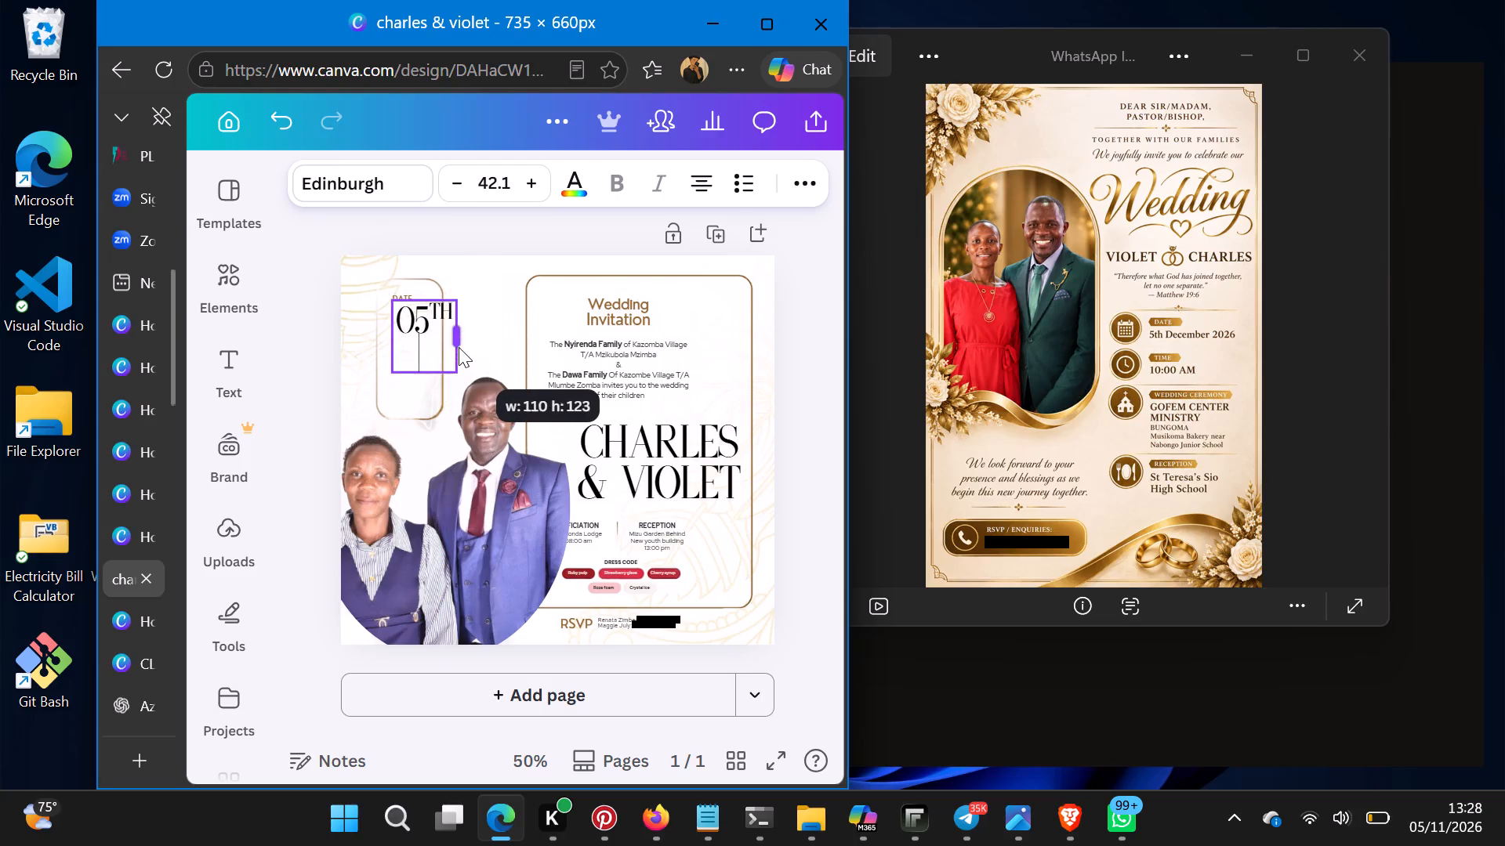
left_click_drag(459, 347, 459, 346)
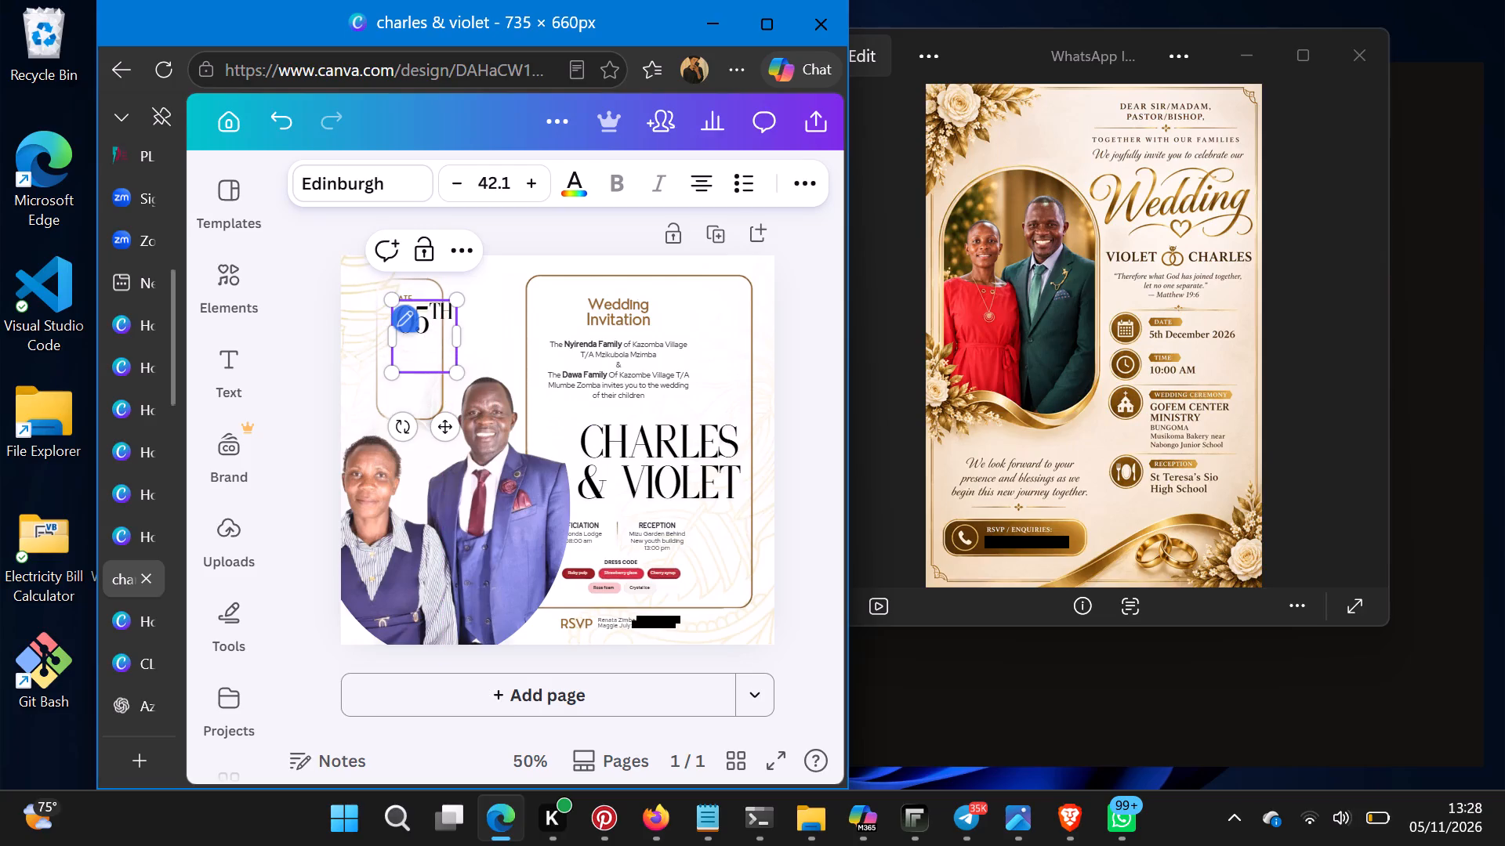
type("12")
key("space")
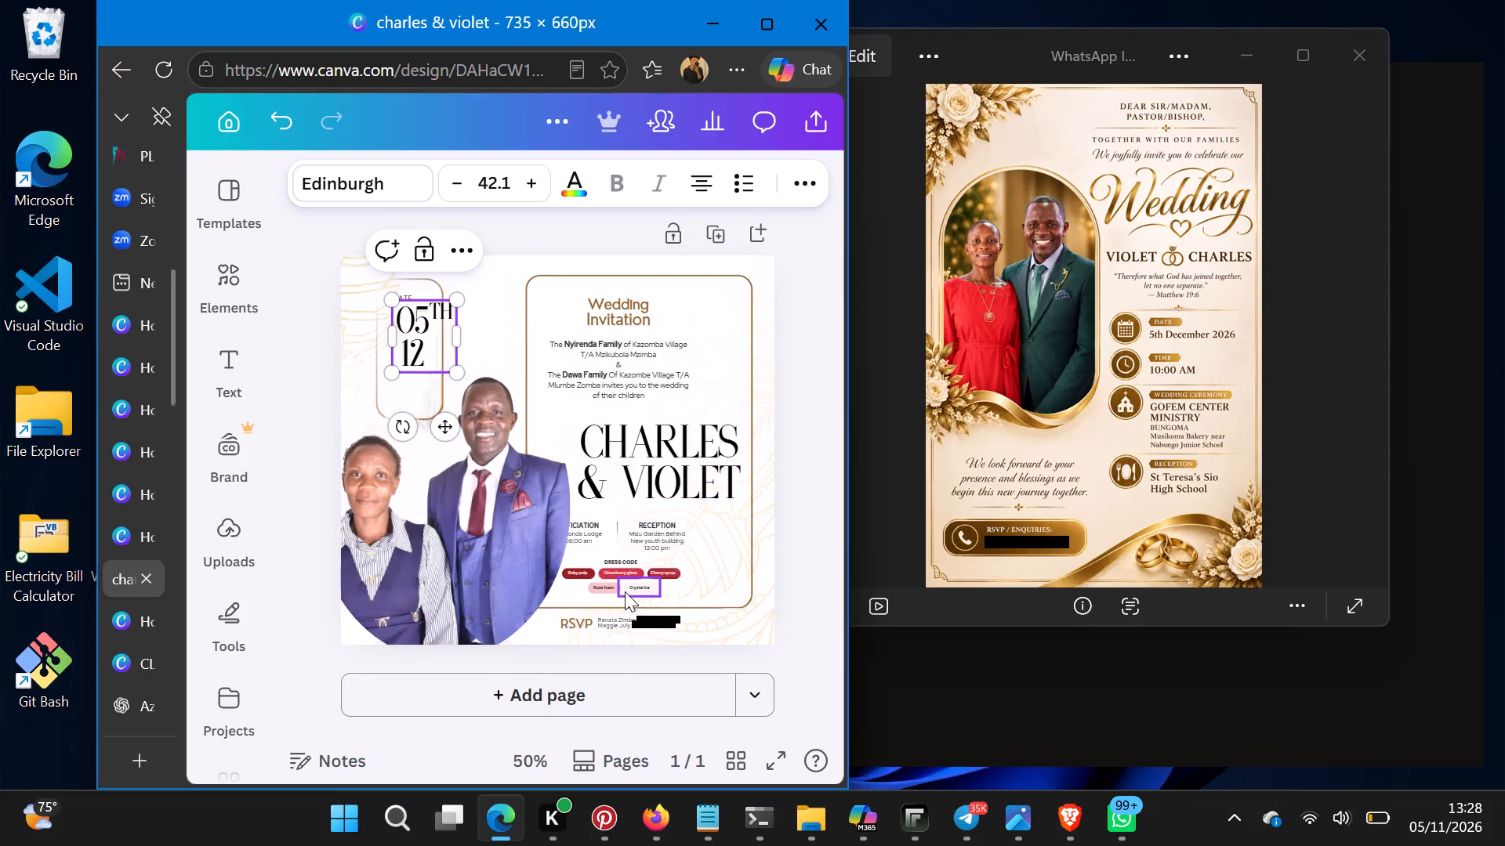
key("BackSpace")
key("Return")
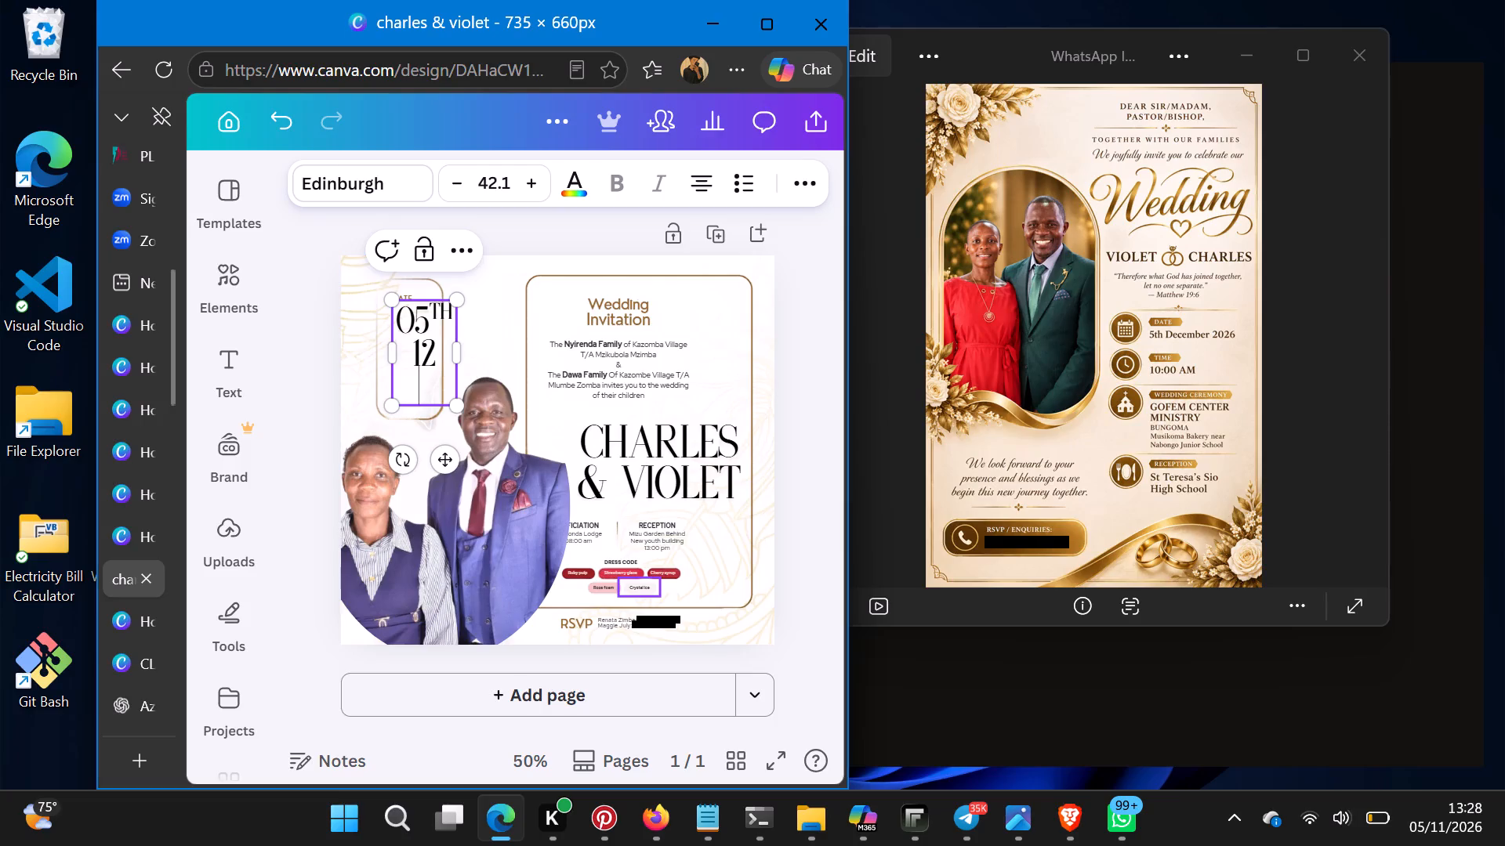
type("2026")
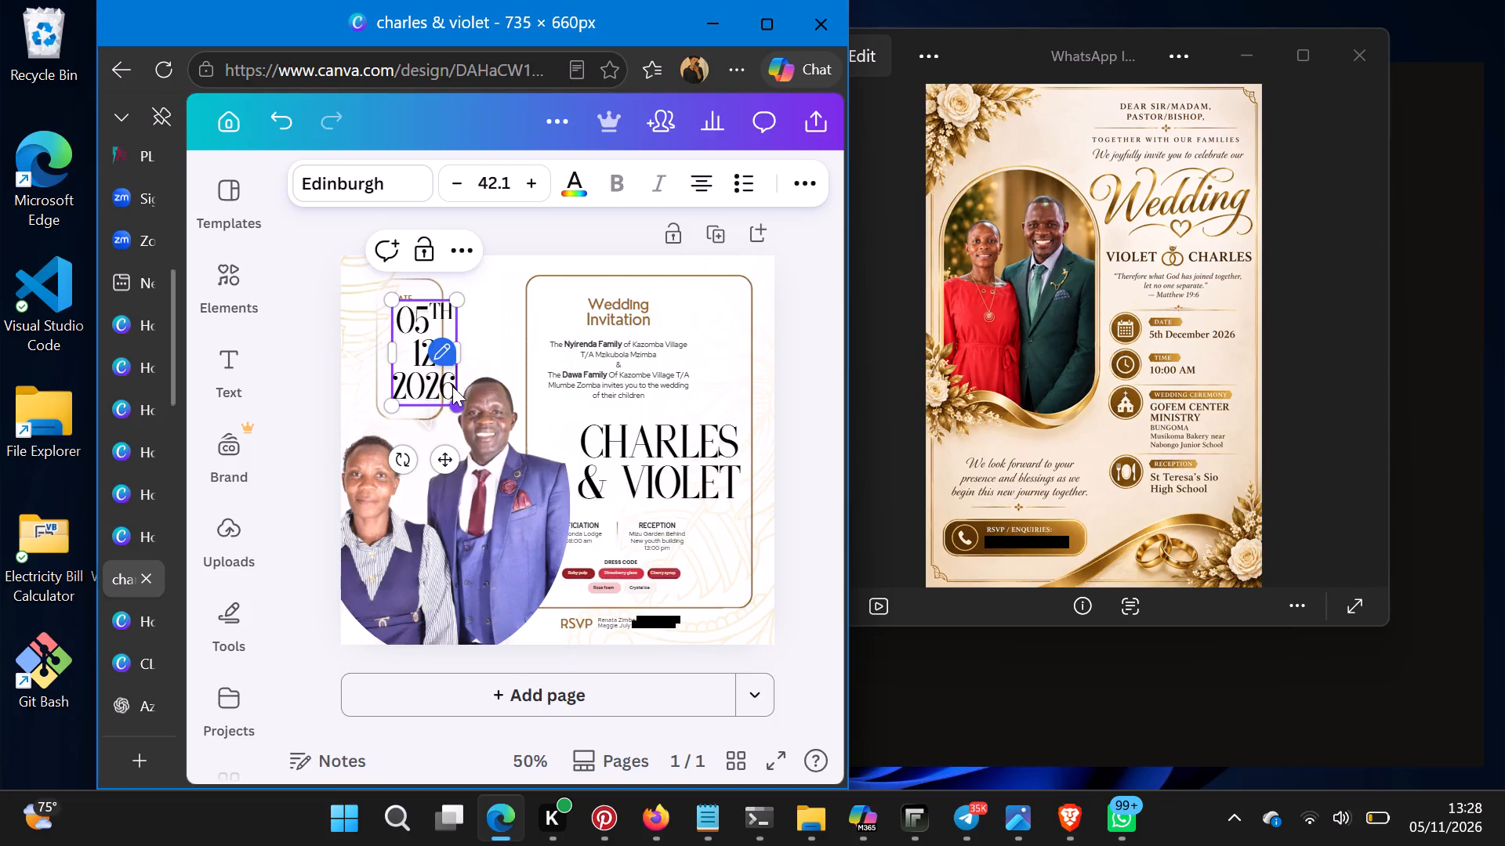
Narrow the date text box and remove the line break between 05TH and 12.
left_click_drag(462, 360, 444, 363)
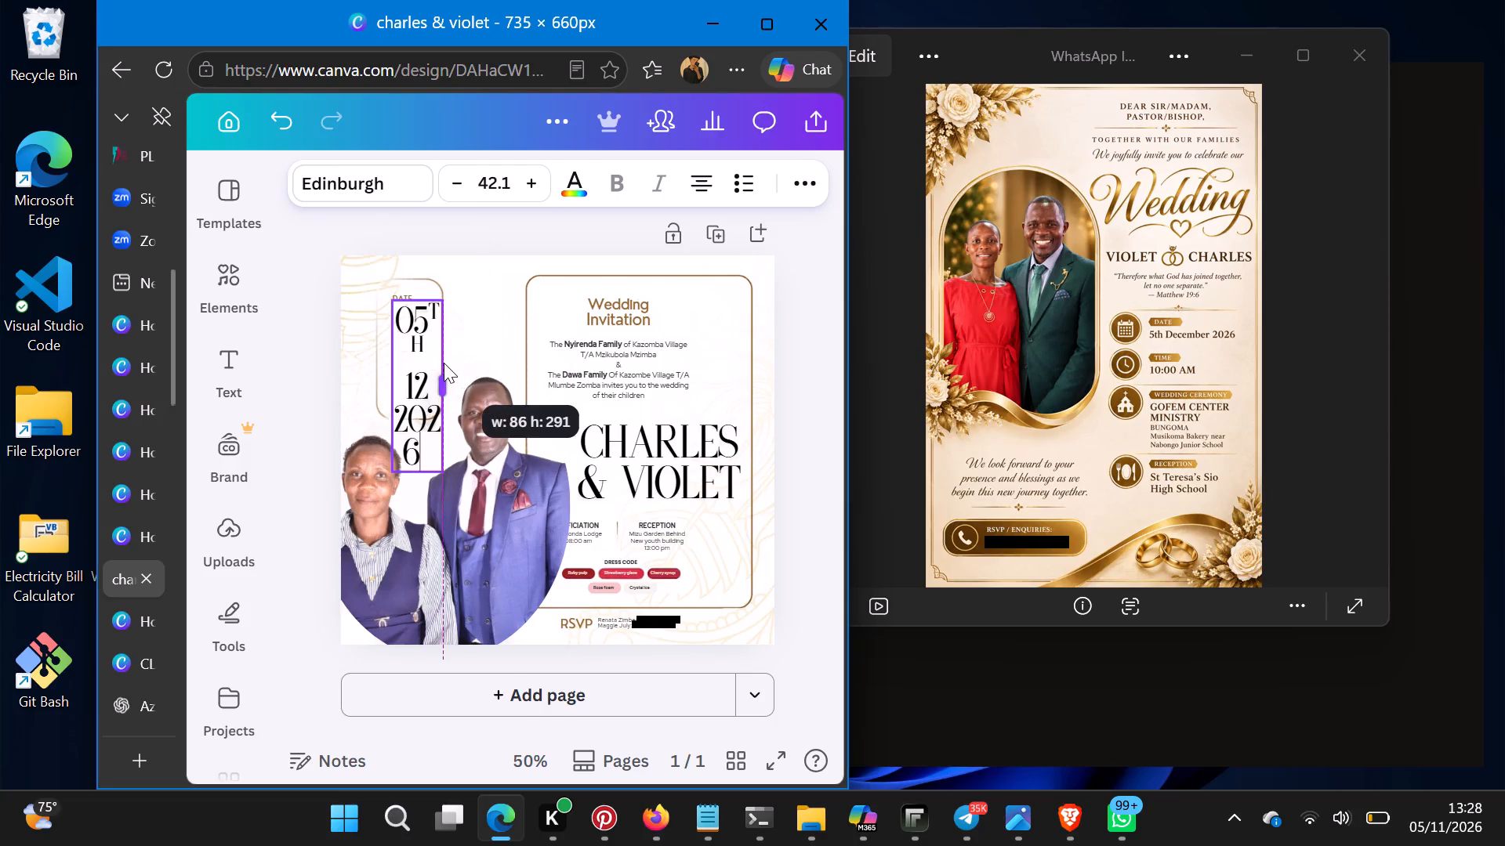
left_click_drag(444, 363, 431, 365)
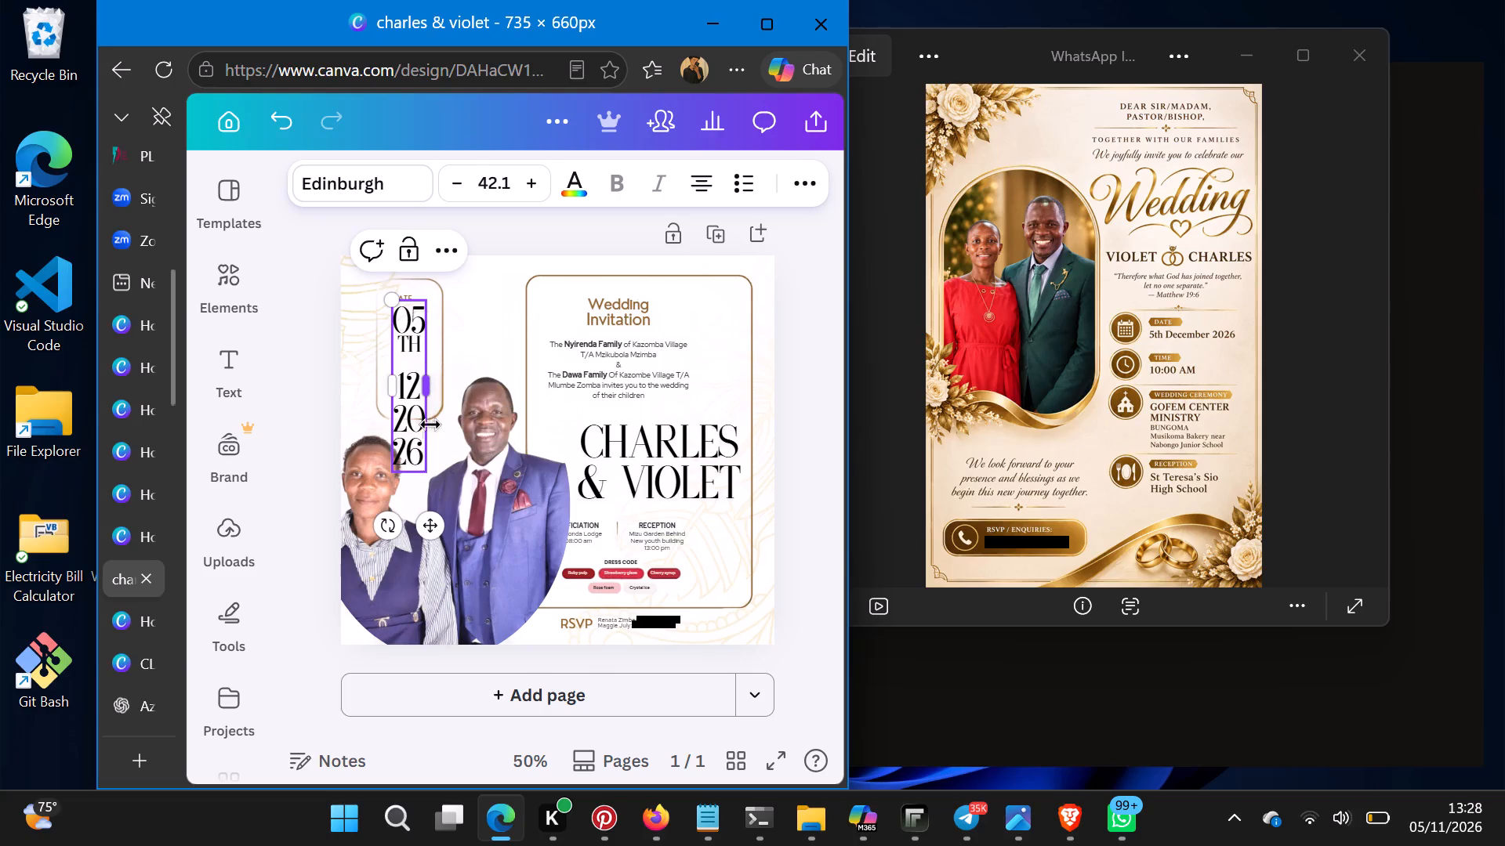
left_click(406, 360)
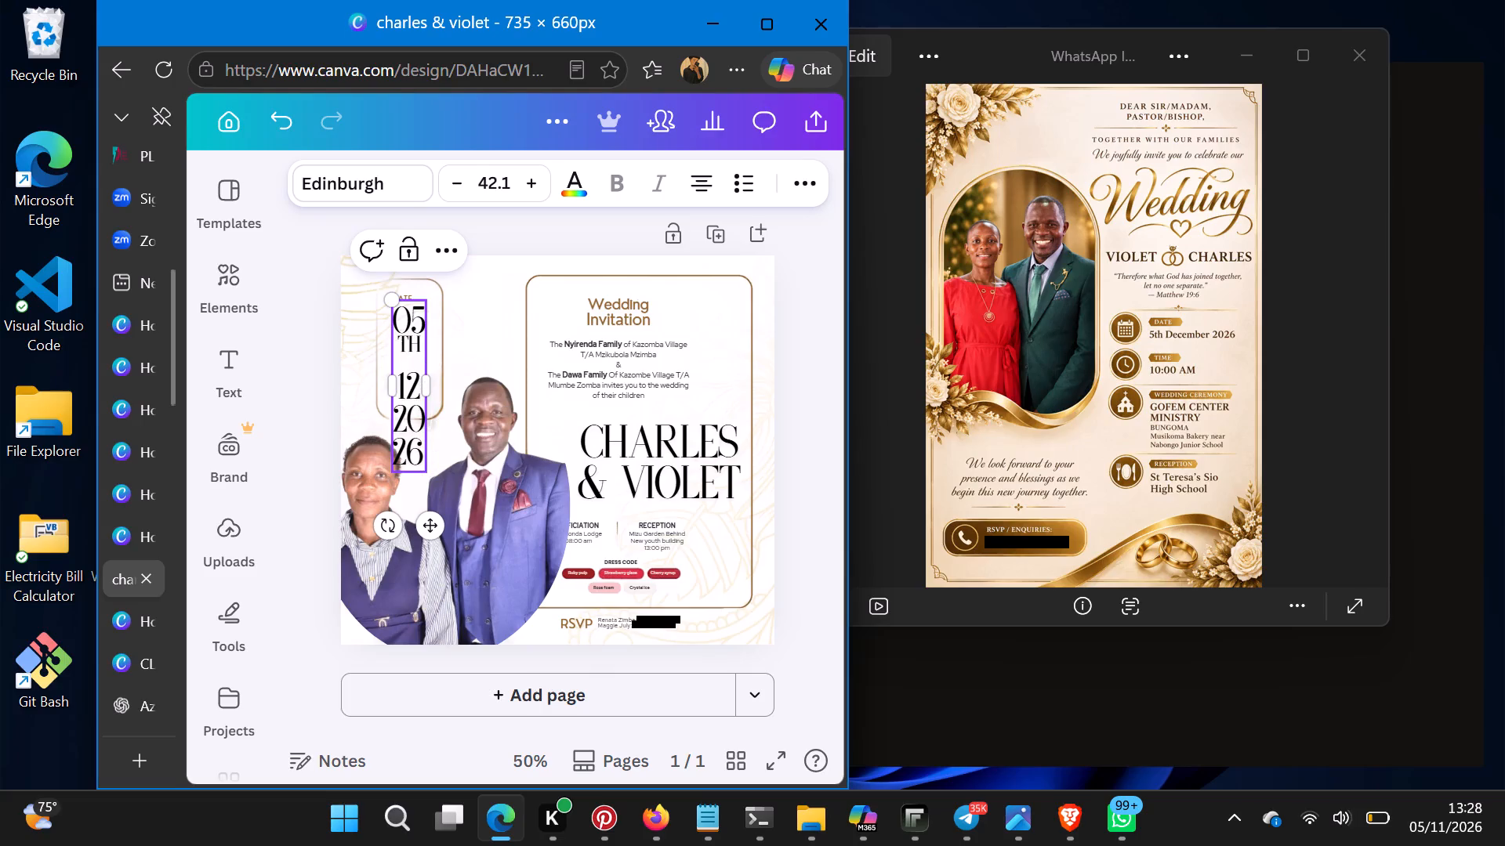
left_click(399, 377)
key("BackSpace")
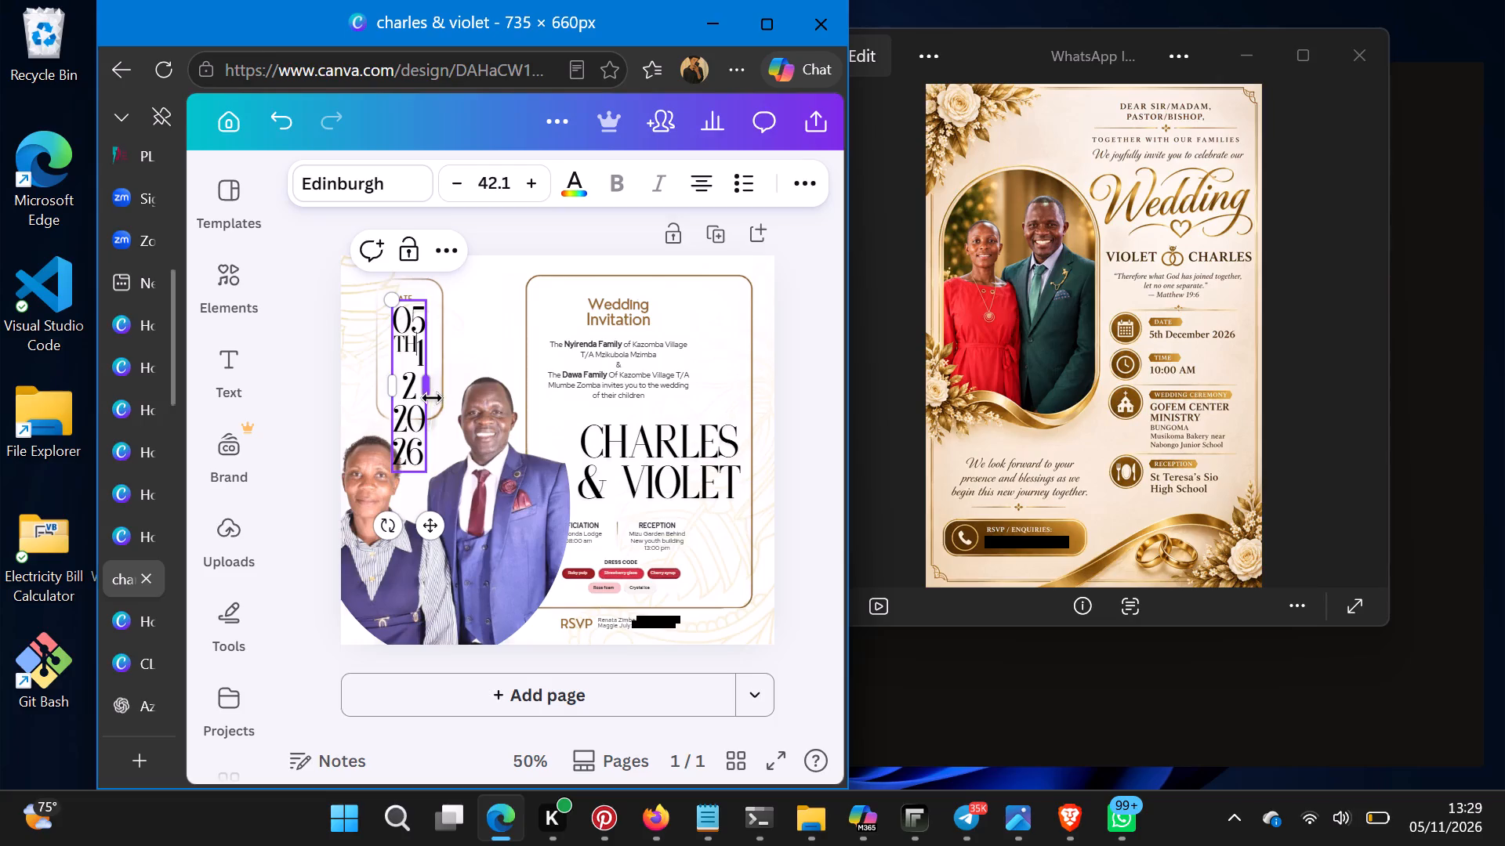
left_click(430, 396)
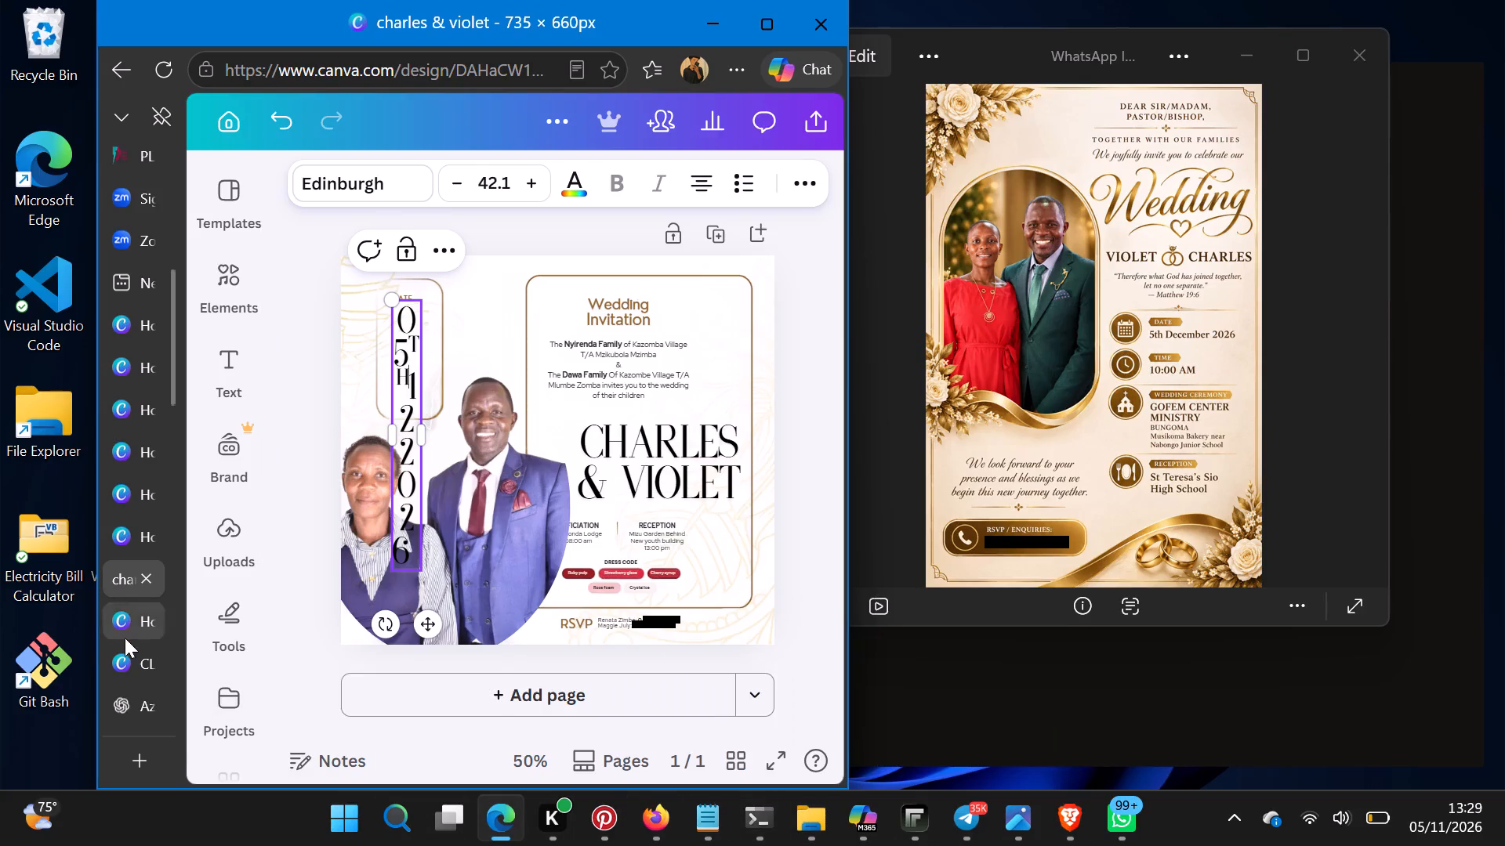
Switch to Pinterest to look at the wedding design ideas, and return to the invitation.
left_click(615, 812)
scroll(634, 442, "up", 14)
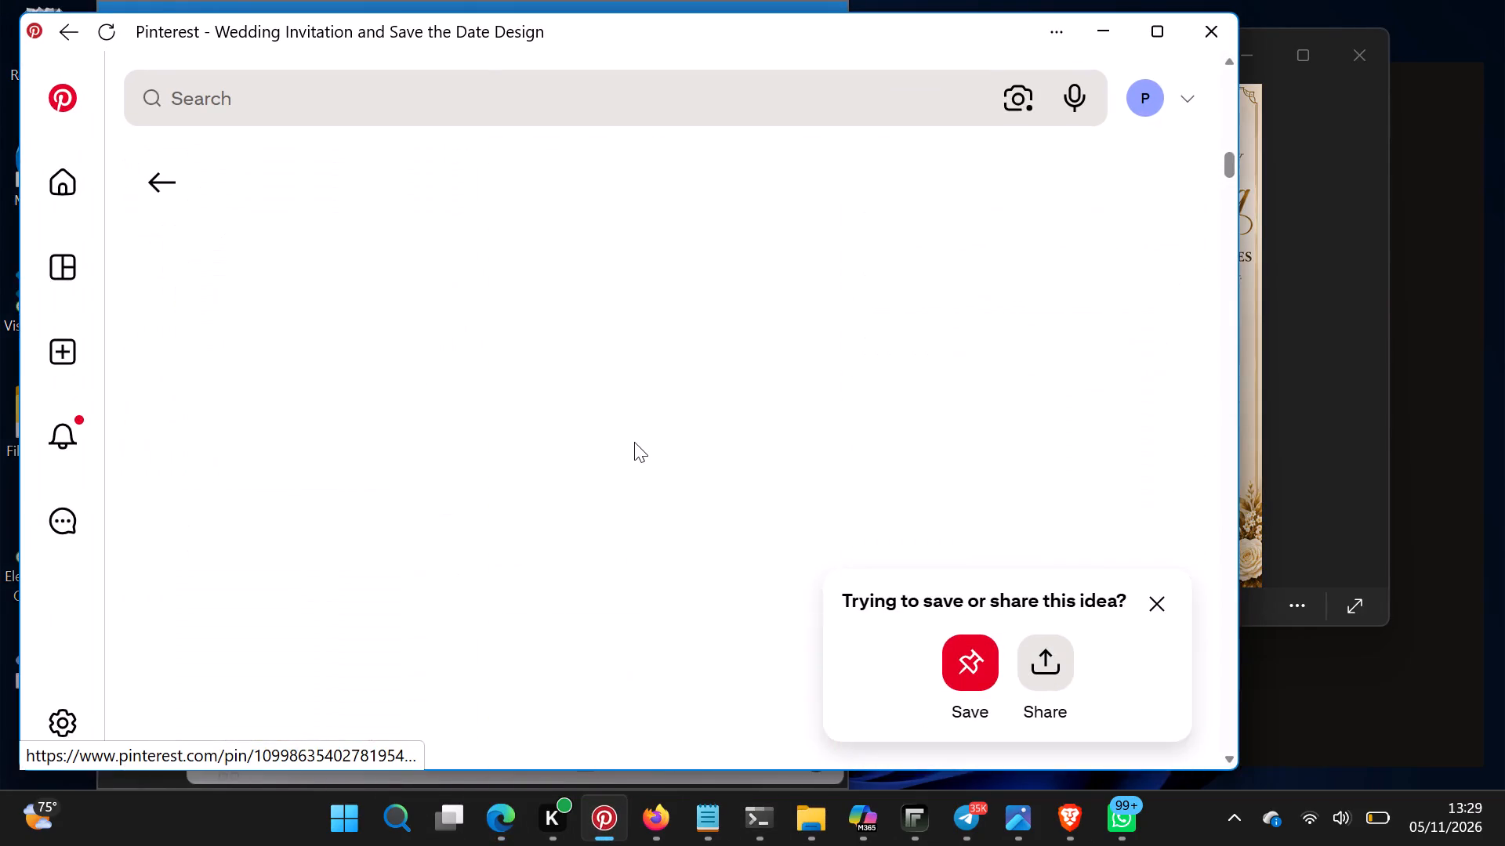
Check the full Vellox & Edith wedding invitation design on Pinterest, and return to the Canva invitation.
scroll(634, 442, "up", 3)
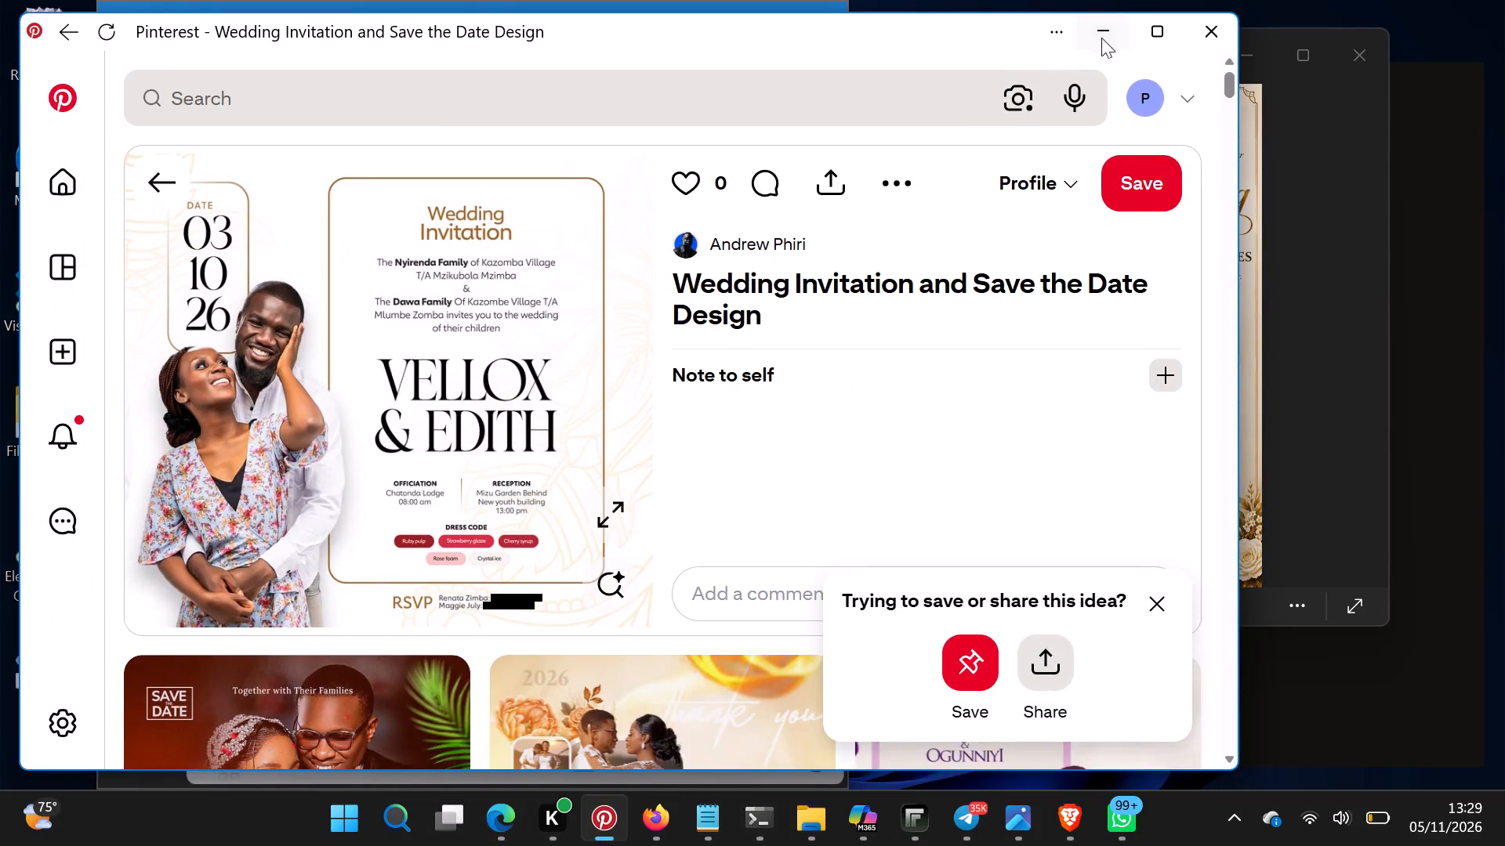
left_click(1114, 38)
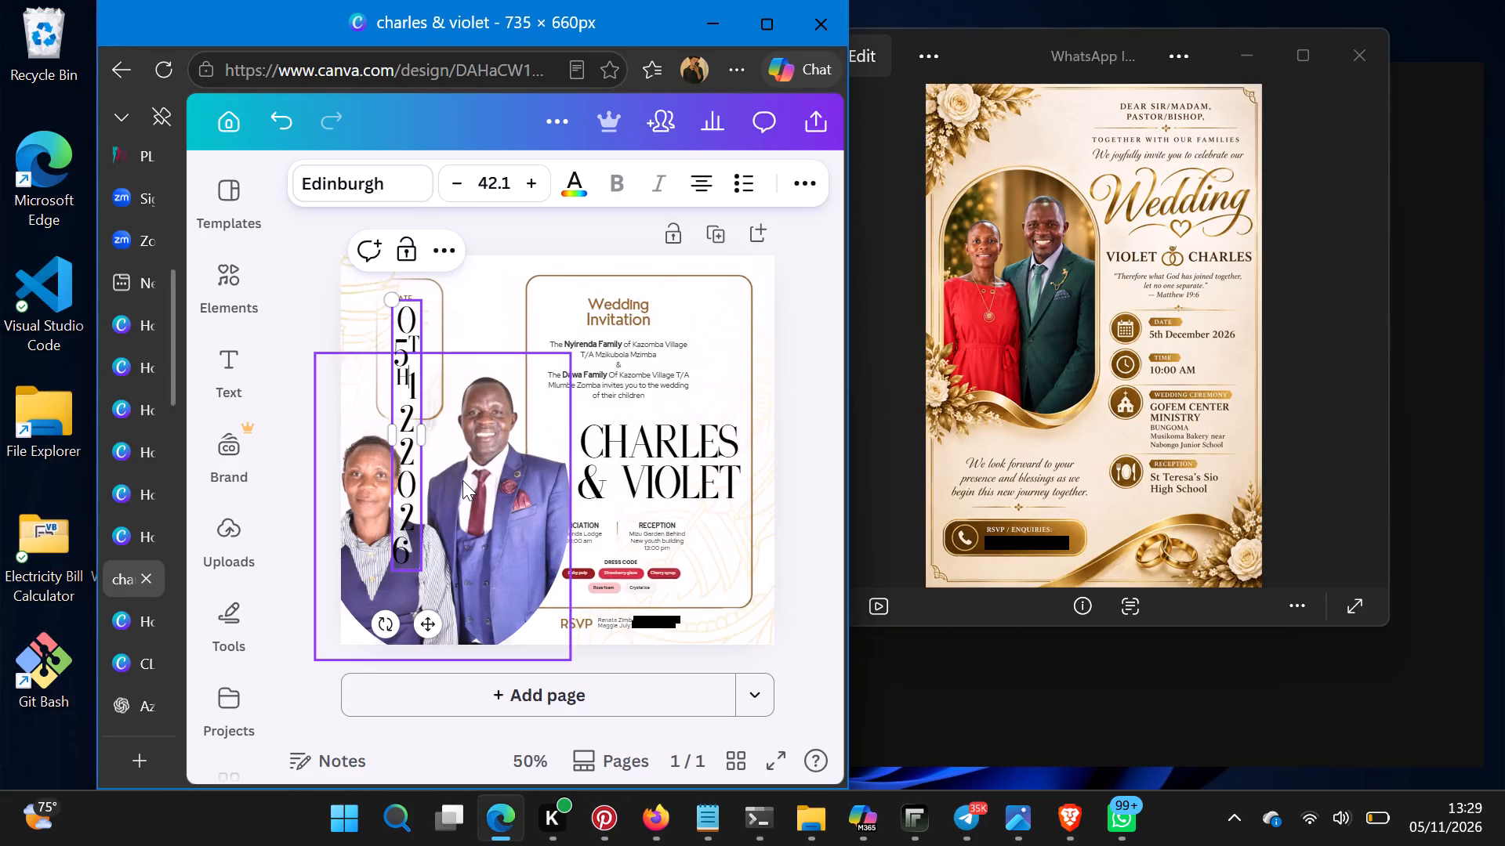
Shorten the year in the vertical date text from 2026 to 26.
left_click(417, 436)
left_click_drag(417, 436, 404, 420)
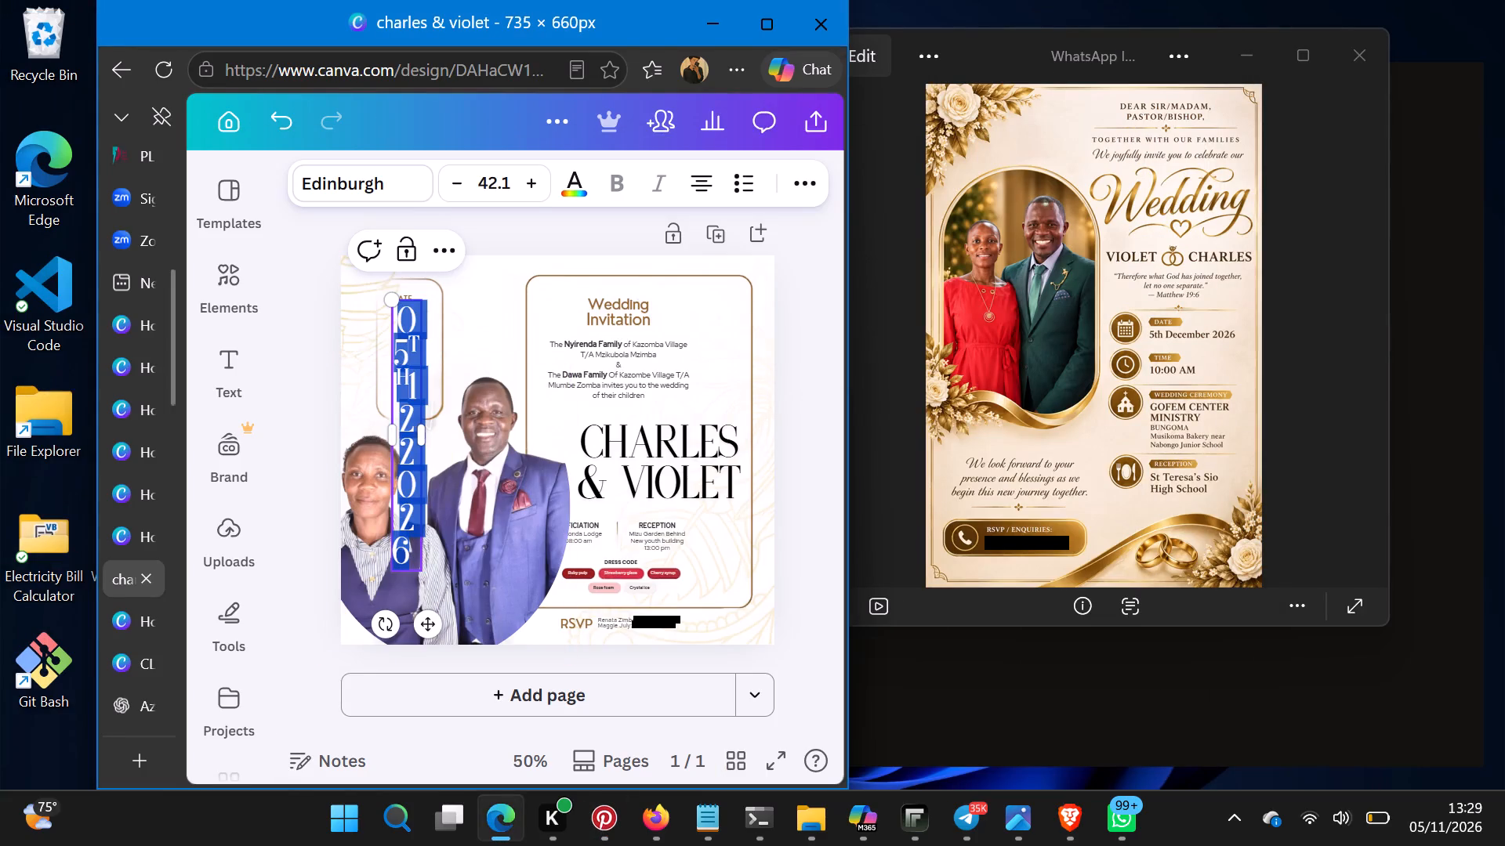
left_click_drag(404, 420, 408, 423)
left_click(408, 423)
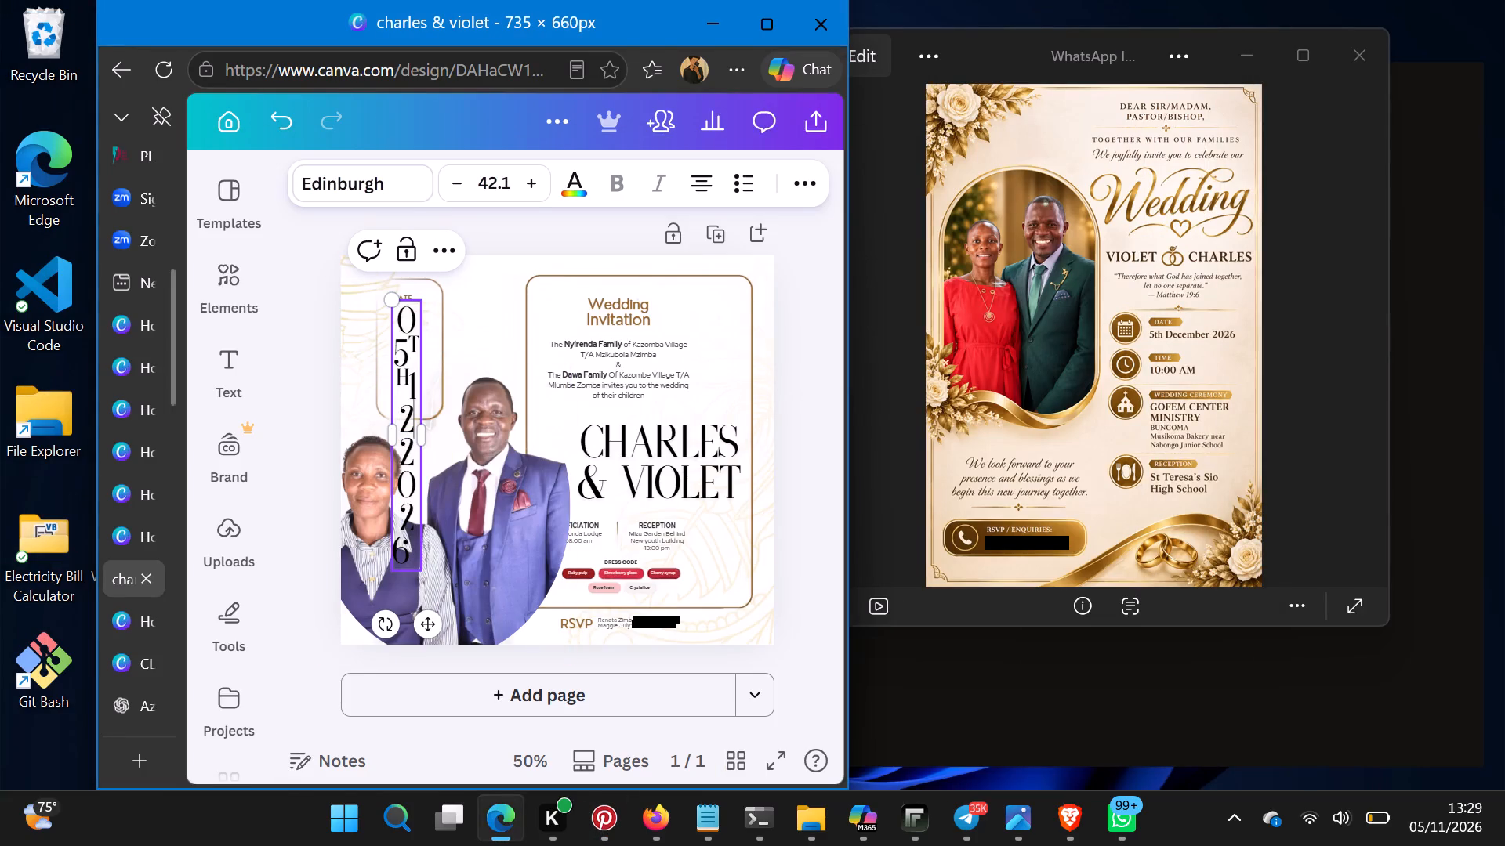
left_click_drag(403, 452, 411, 490)
key("BackSpace")
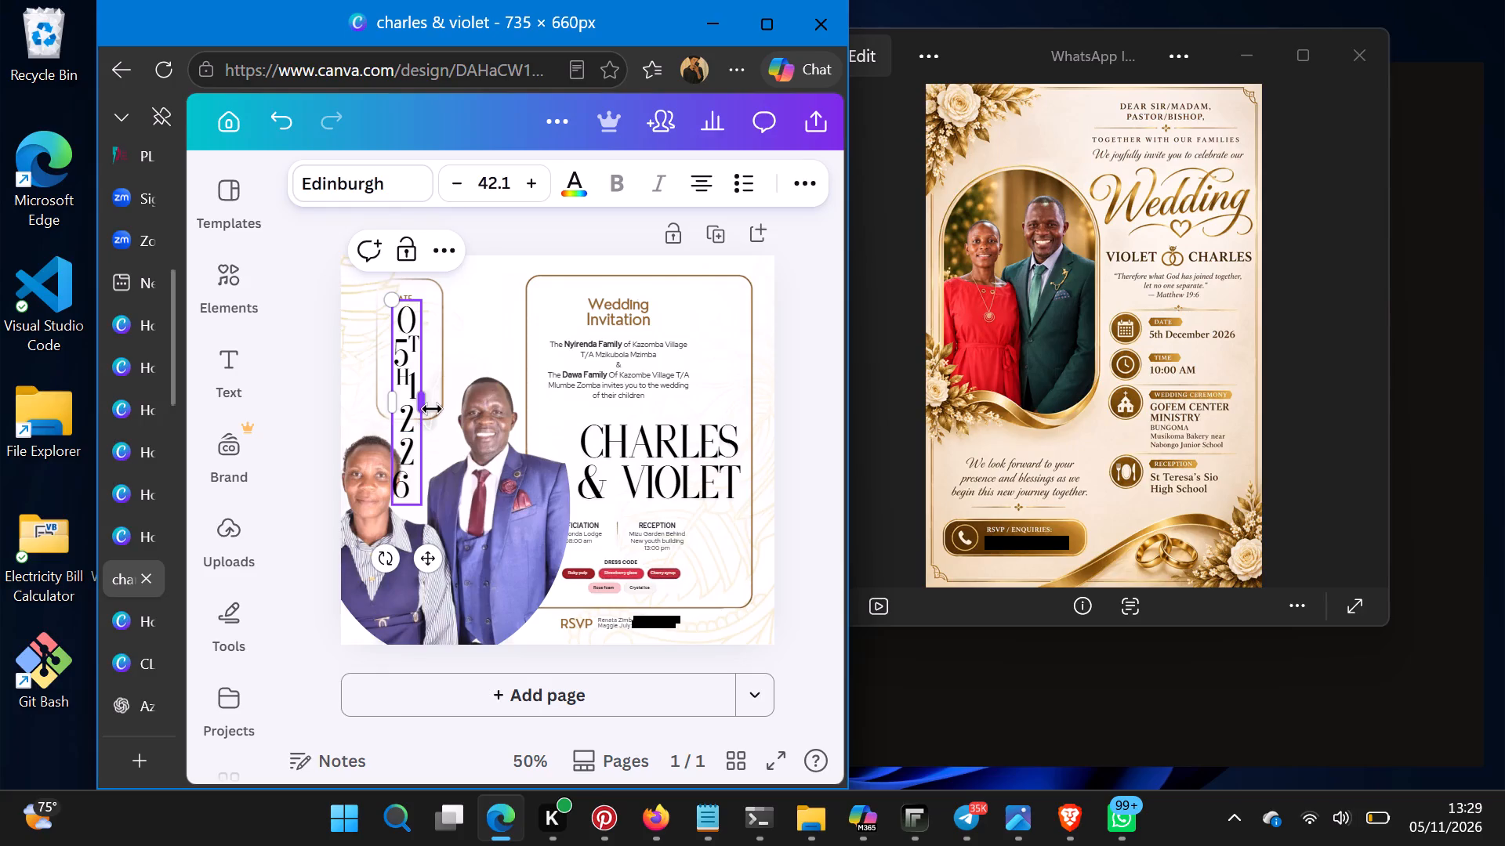
Widen the date text box so 05TH and 12 share one line above 26, and reselect the box.
left_click_drag(420, 403, 427, 399)
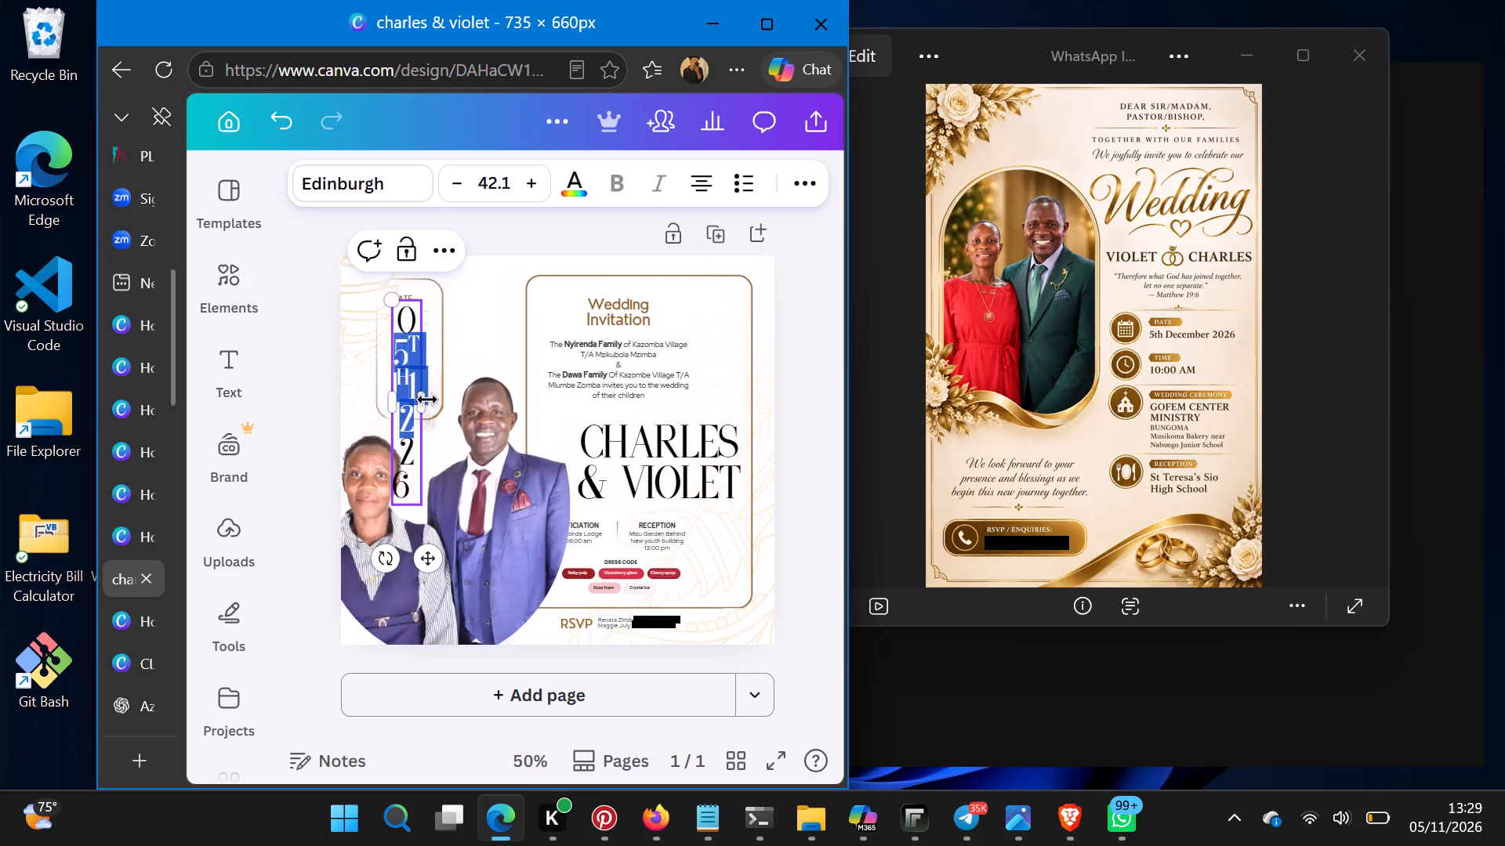
left_click_drag(427, 399, 429, 399)
triple_click(429, 399)
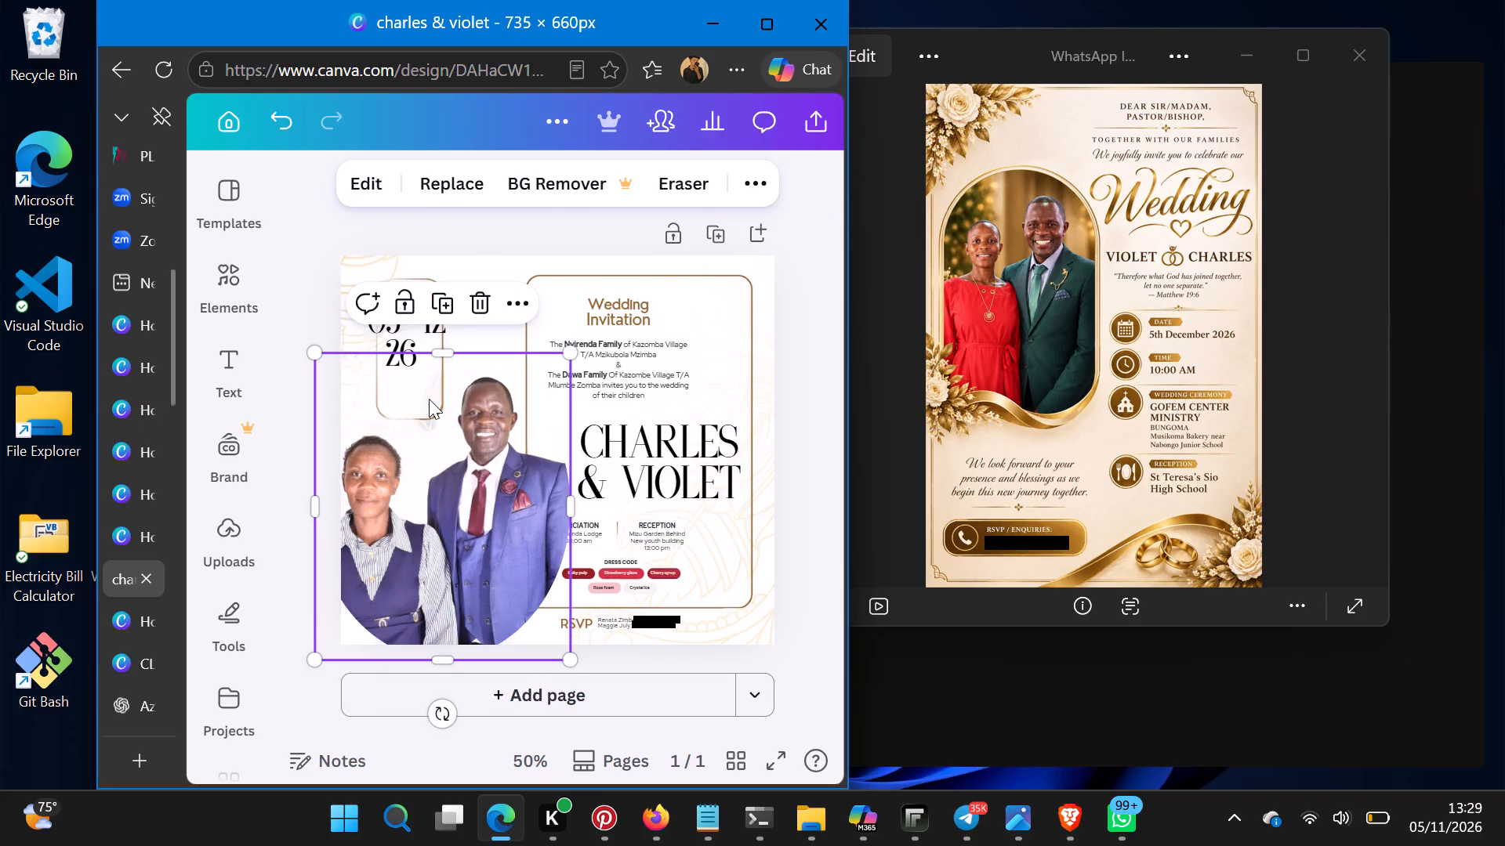
left_click(418, 385)
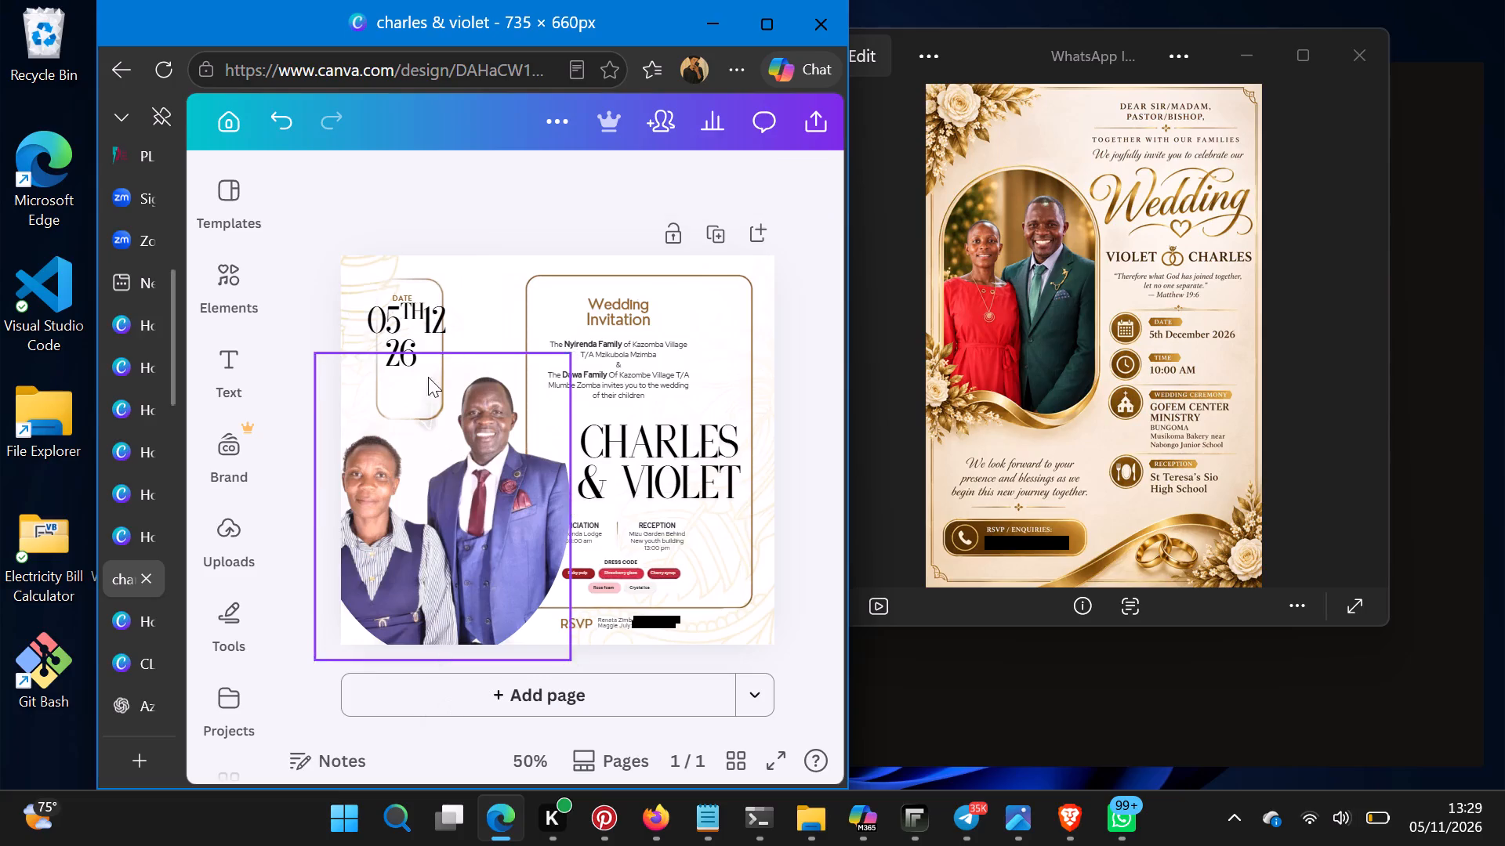
left_click(422, 316)
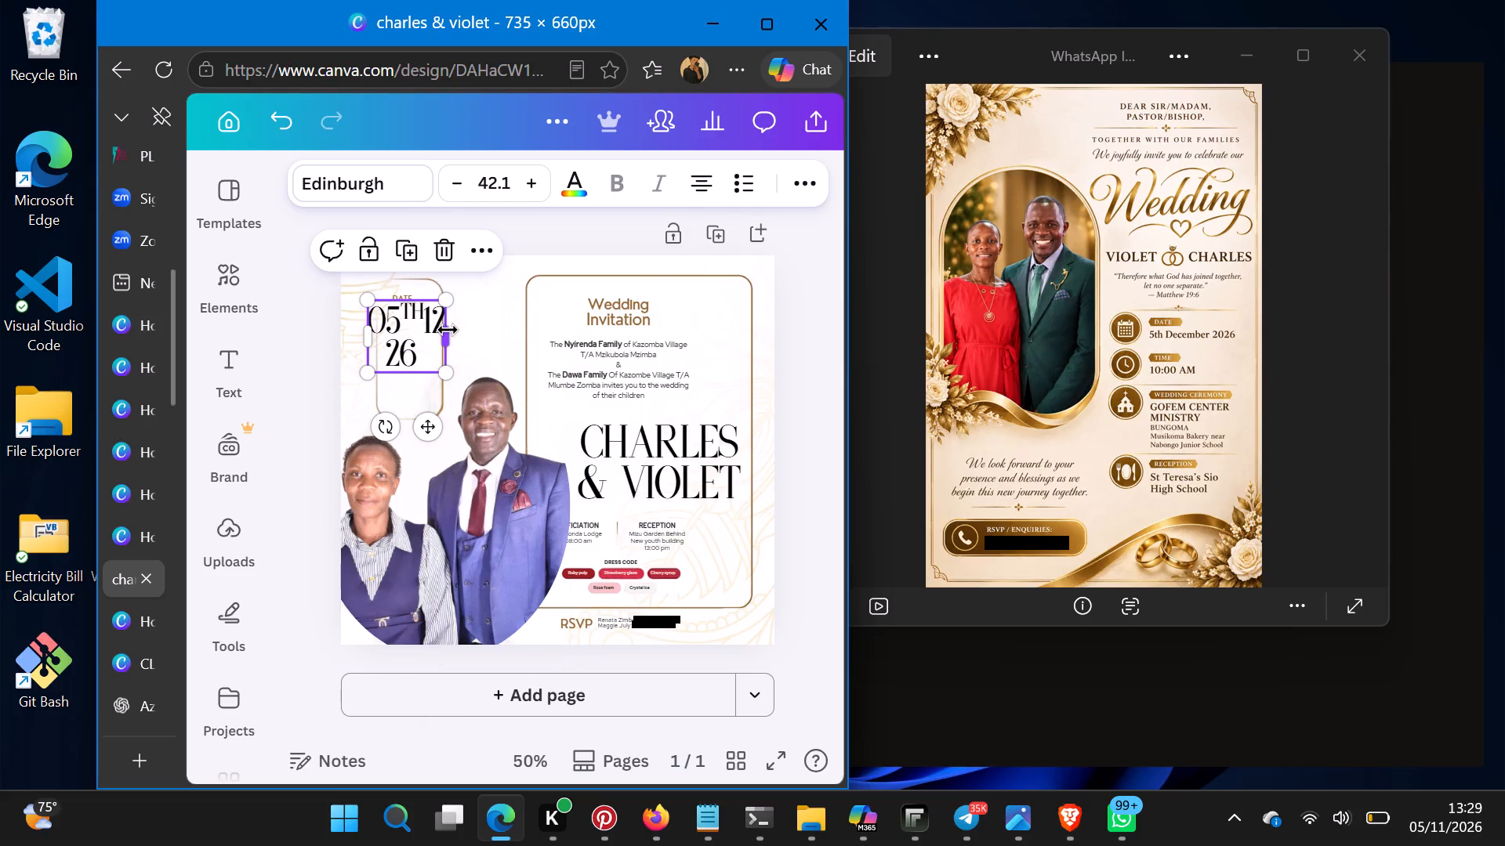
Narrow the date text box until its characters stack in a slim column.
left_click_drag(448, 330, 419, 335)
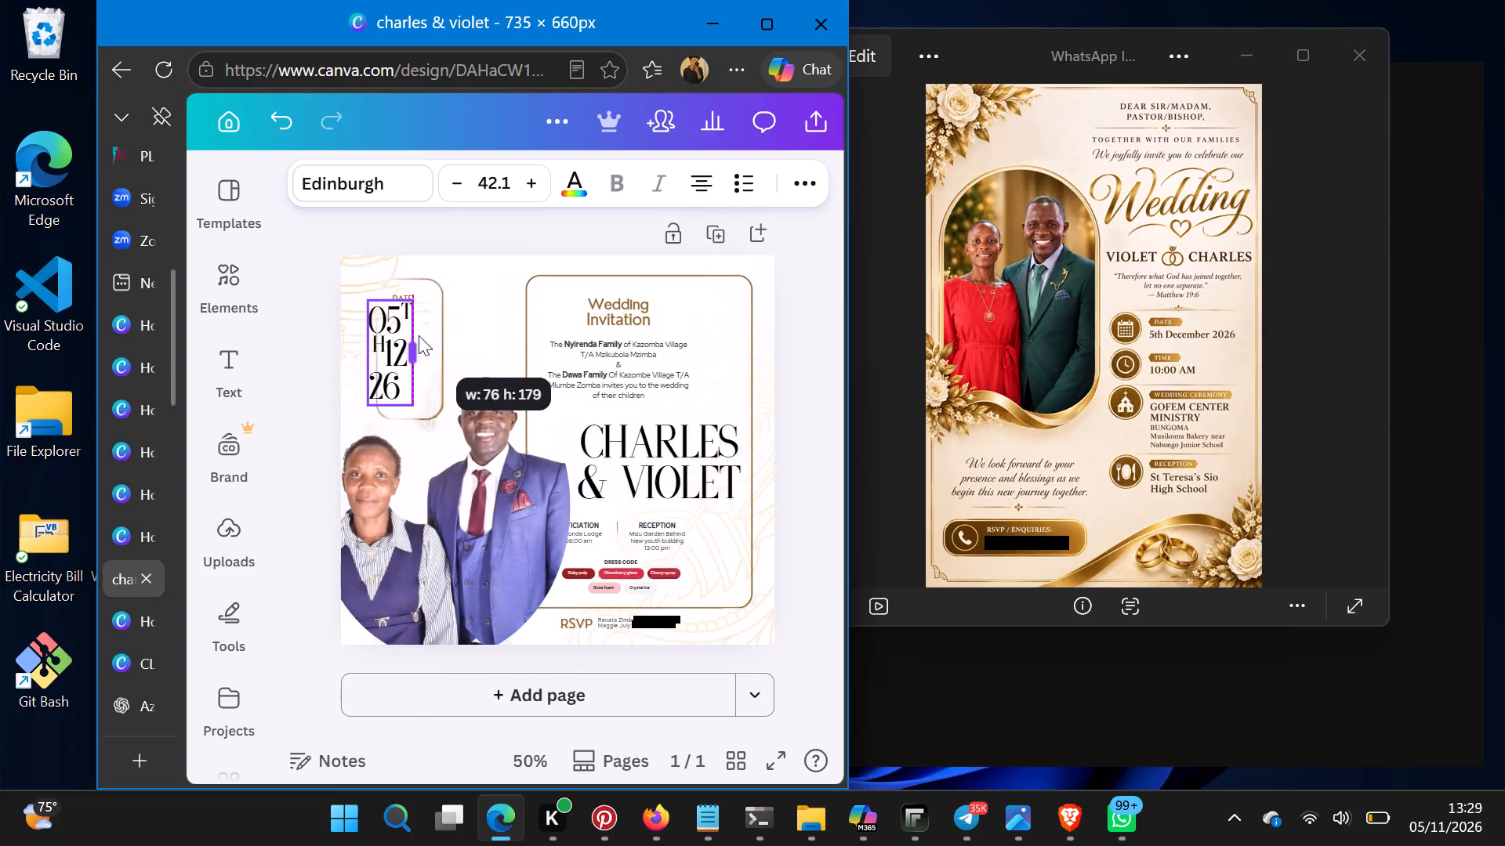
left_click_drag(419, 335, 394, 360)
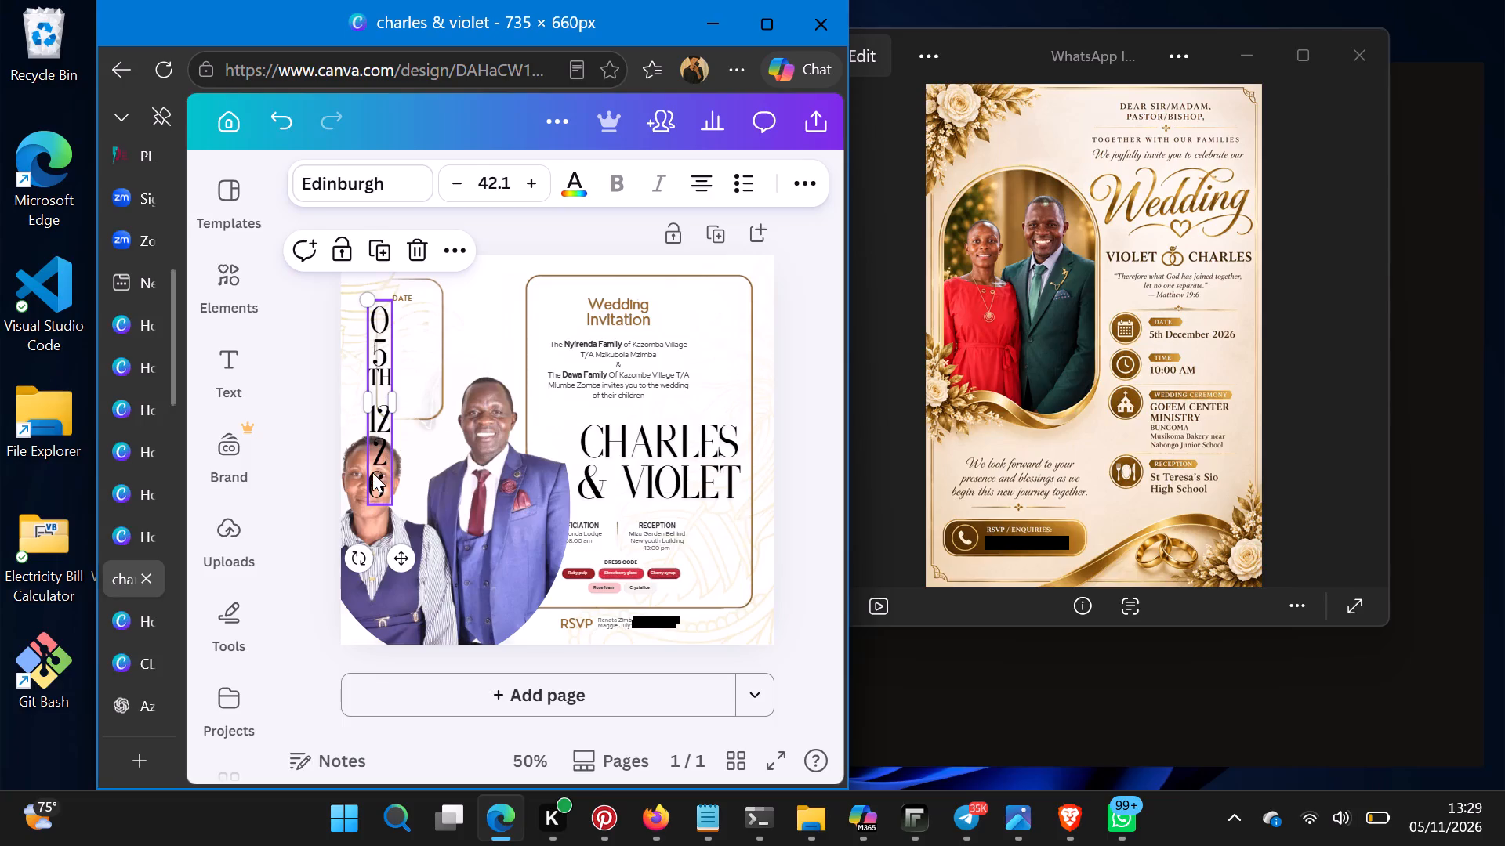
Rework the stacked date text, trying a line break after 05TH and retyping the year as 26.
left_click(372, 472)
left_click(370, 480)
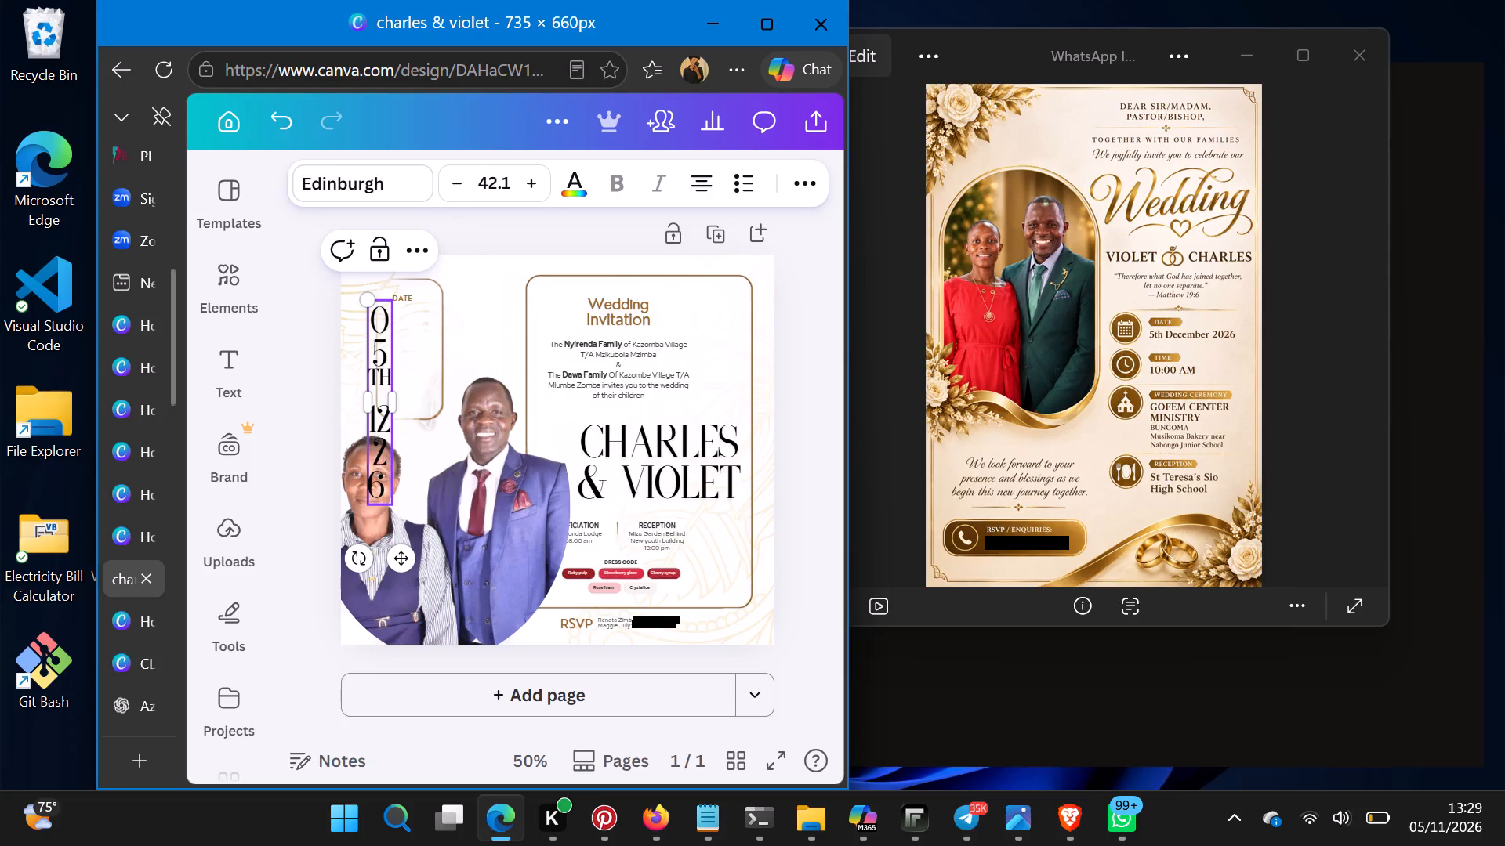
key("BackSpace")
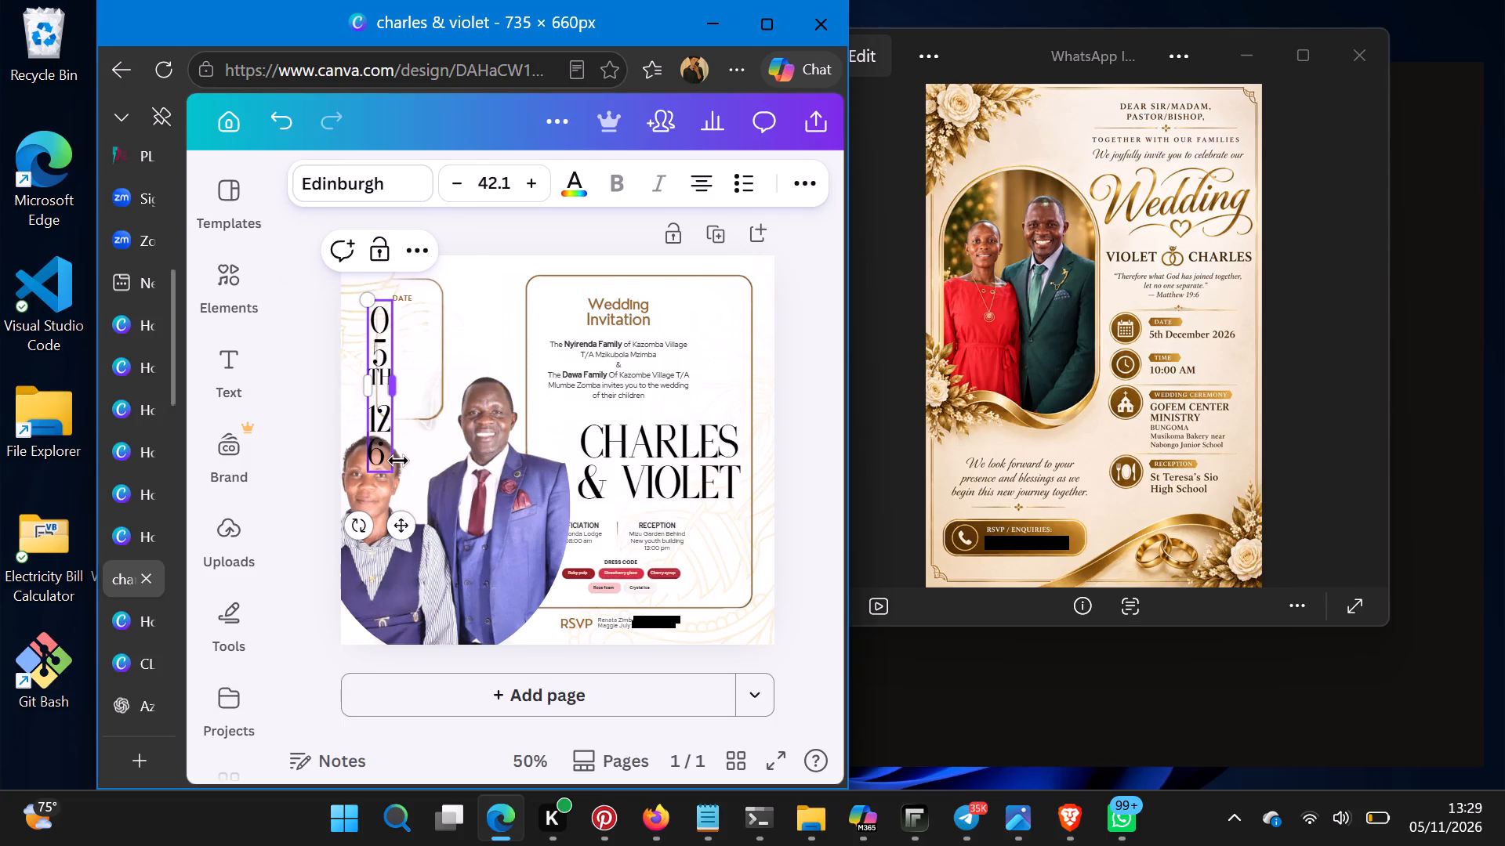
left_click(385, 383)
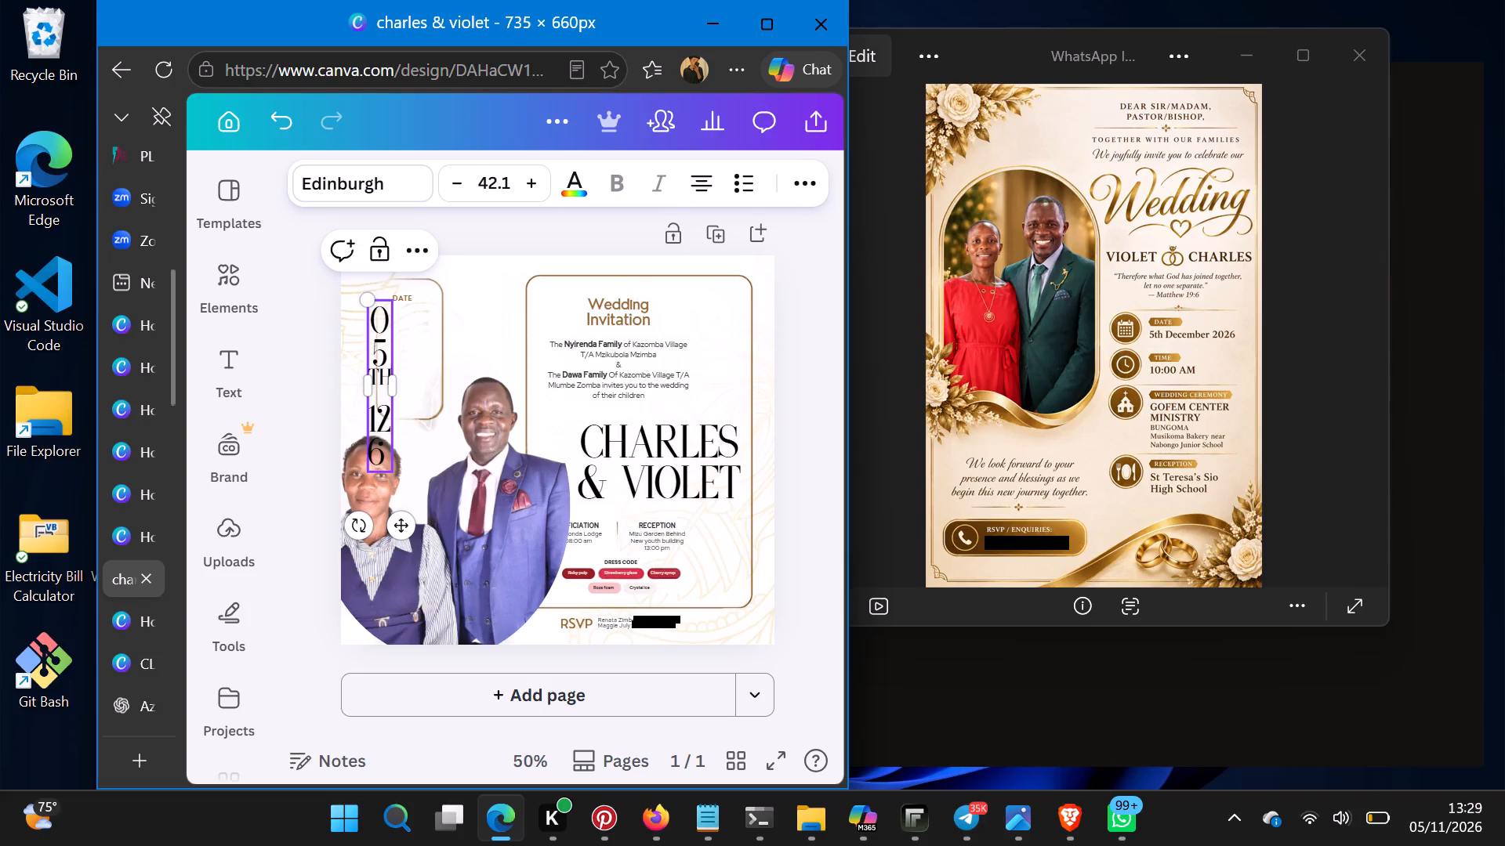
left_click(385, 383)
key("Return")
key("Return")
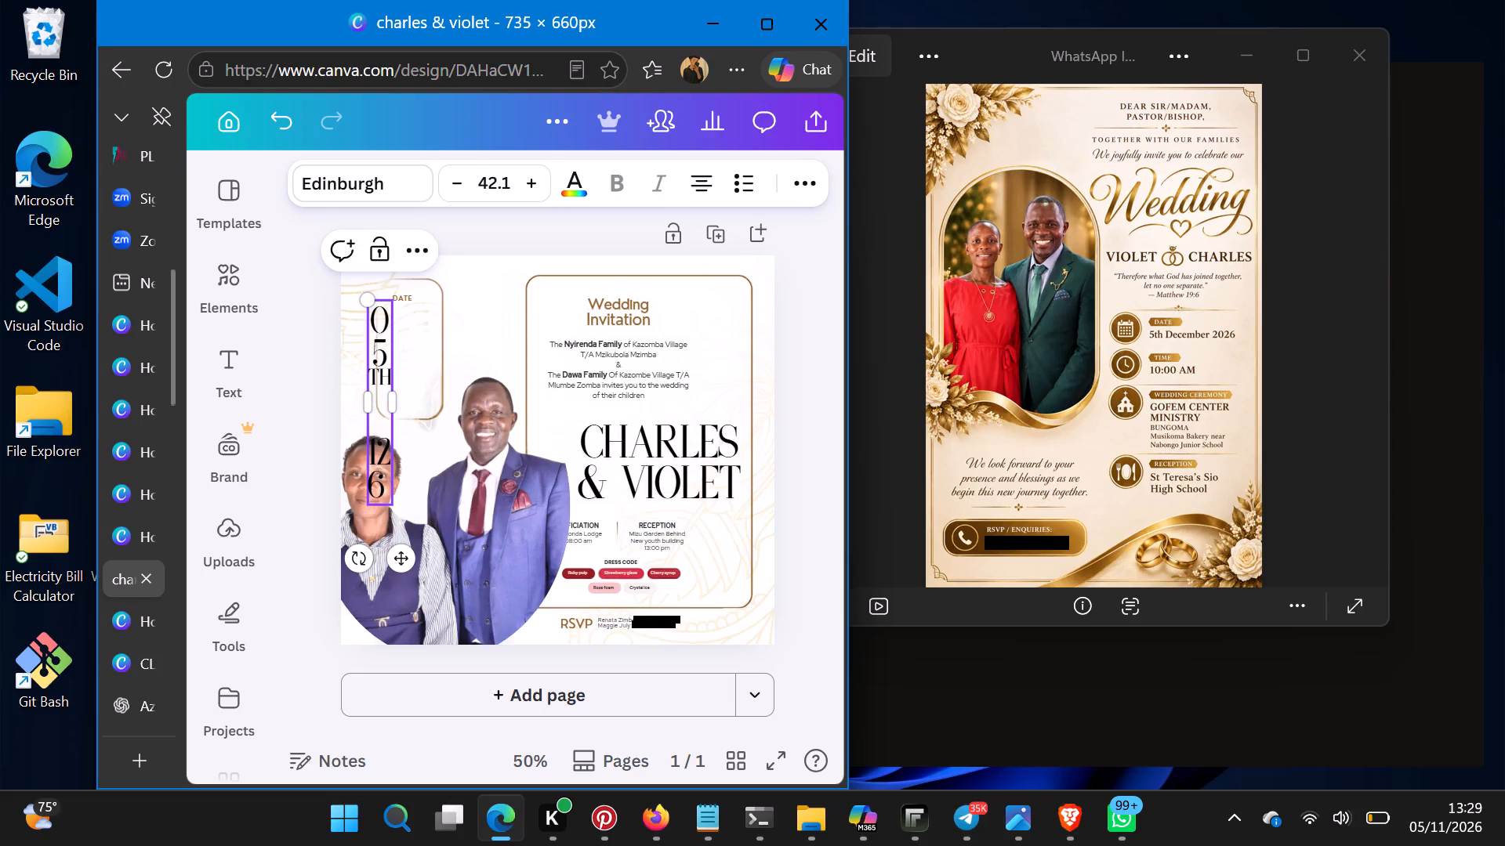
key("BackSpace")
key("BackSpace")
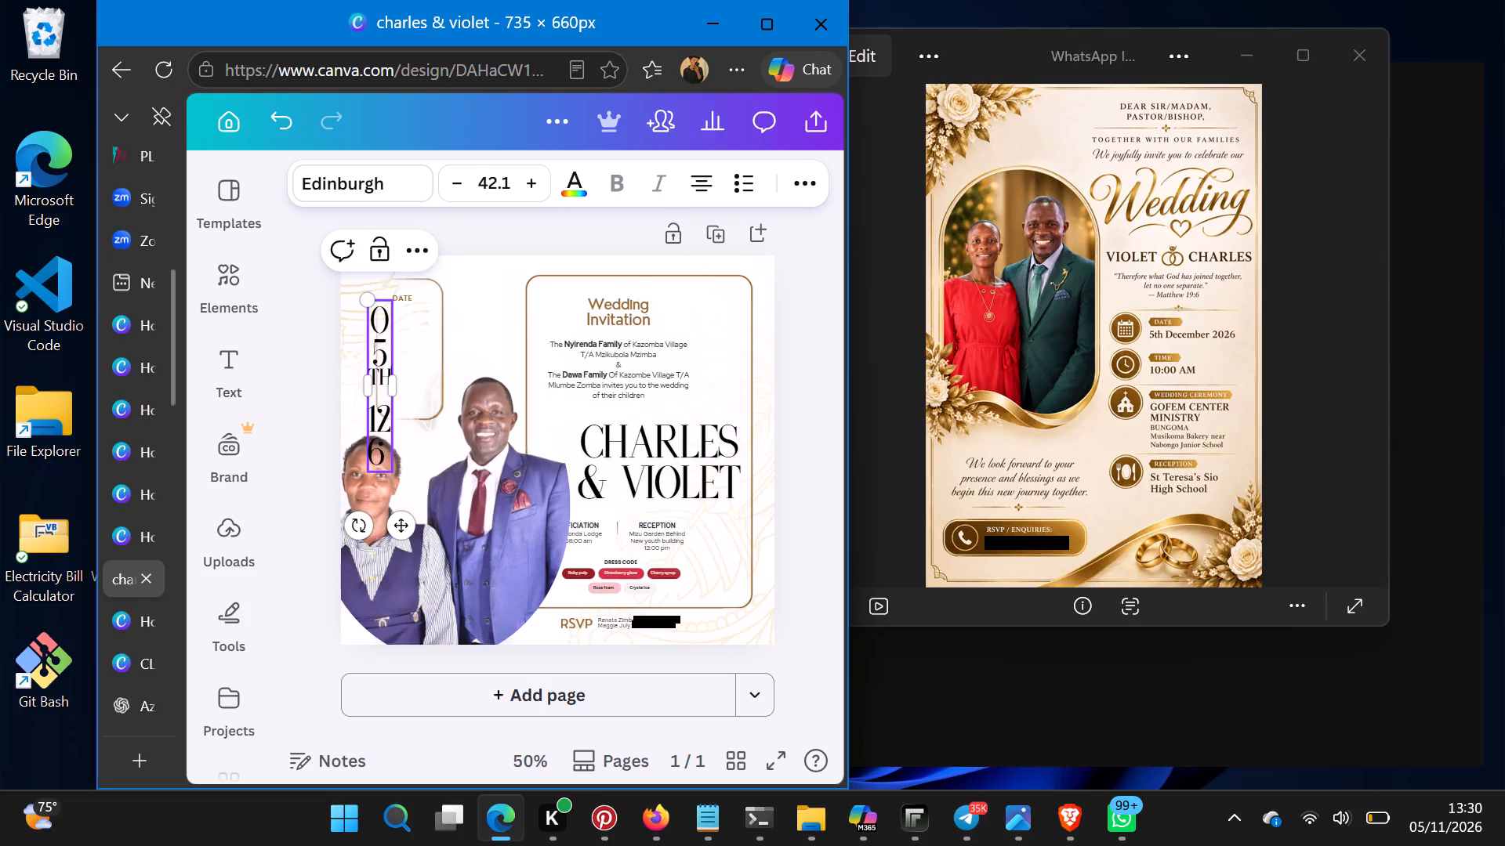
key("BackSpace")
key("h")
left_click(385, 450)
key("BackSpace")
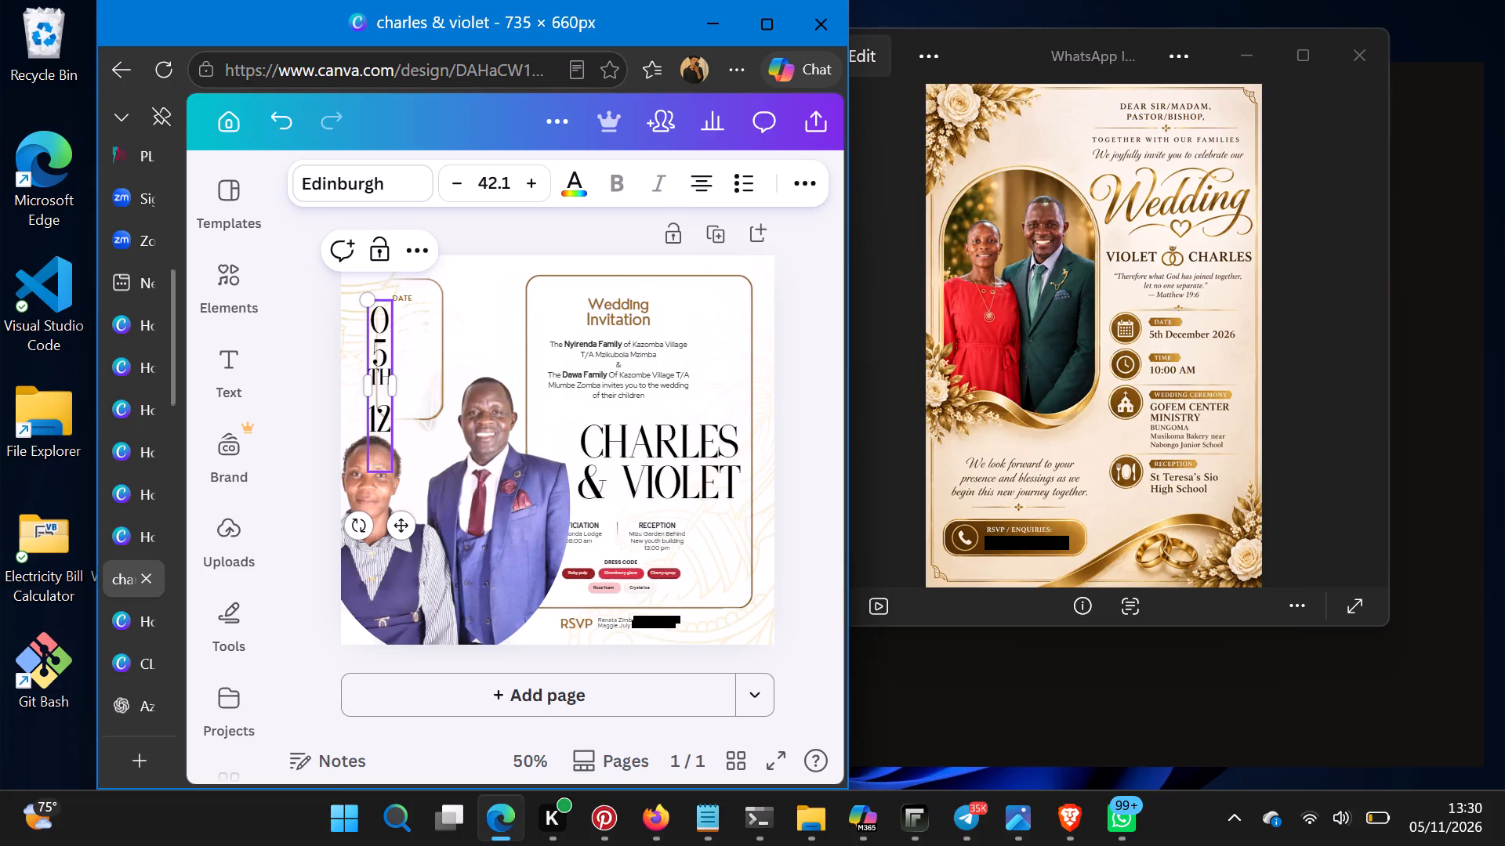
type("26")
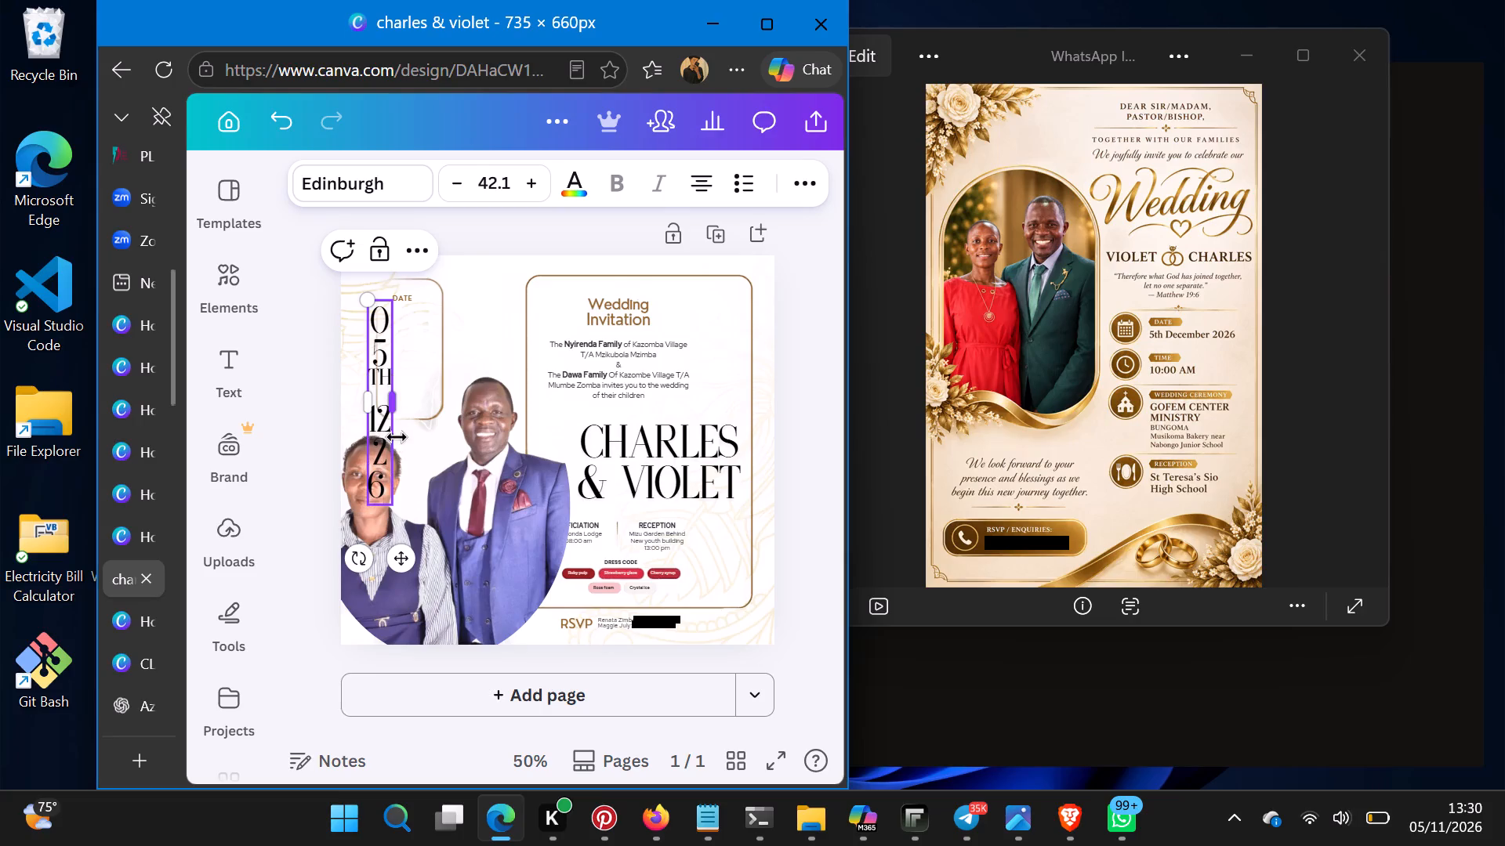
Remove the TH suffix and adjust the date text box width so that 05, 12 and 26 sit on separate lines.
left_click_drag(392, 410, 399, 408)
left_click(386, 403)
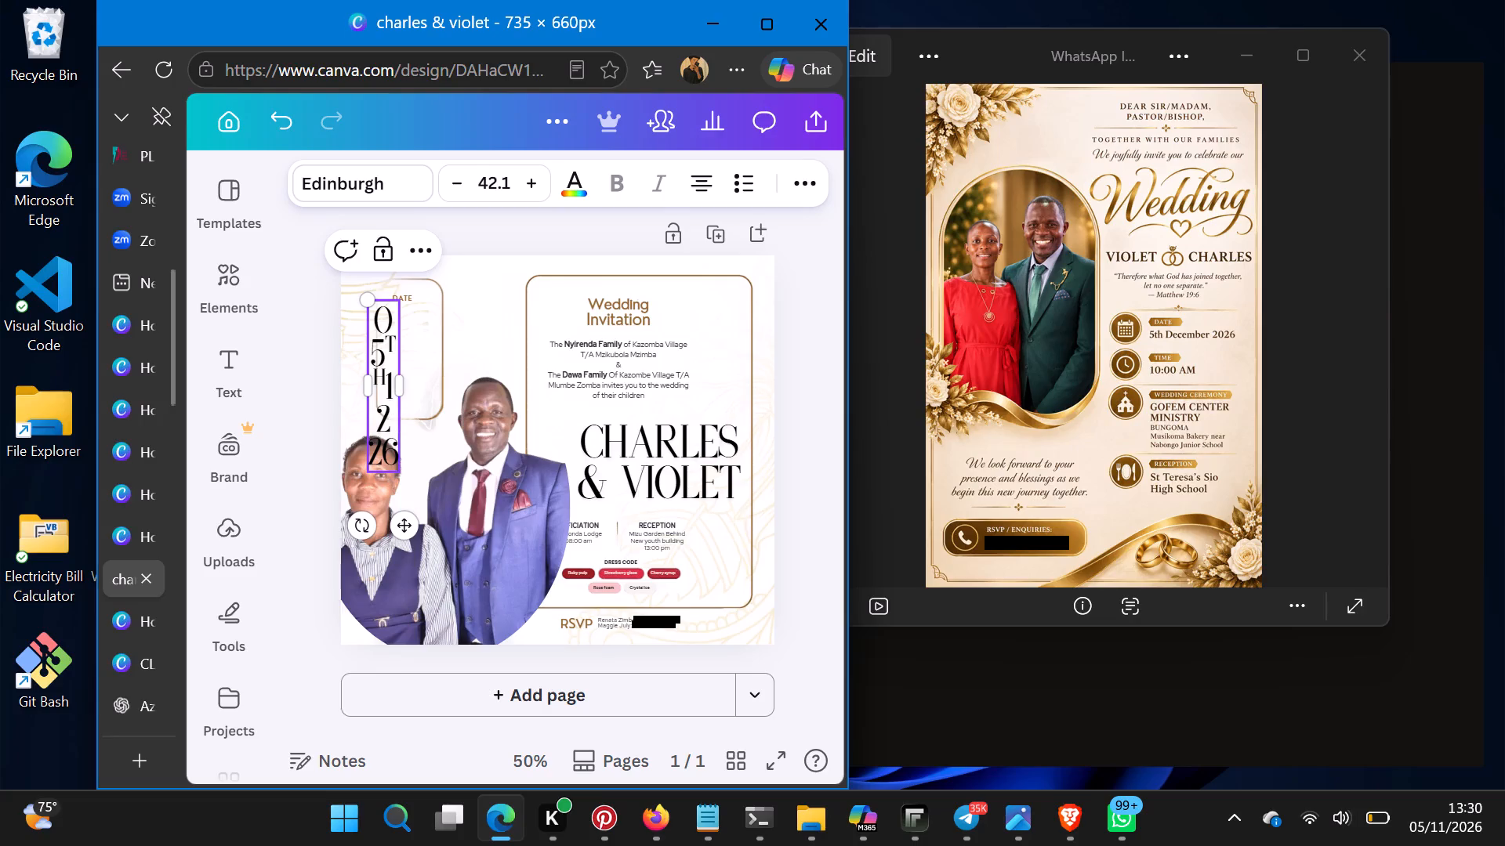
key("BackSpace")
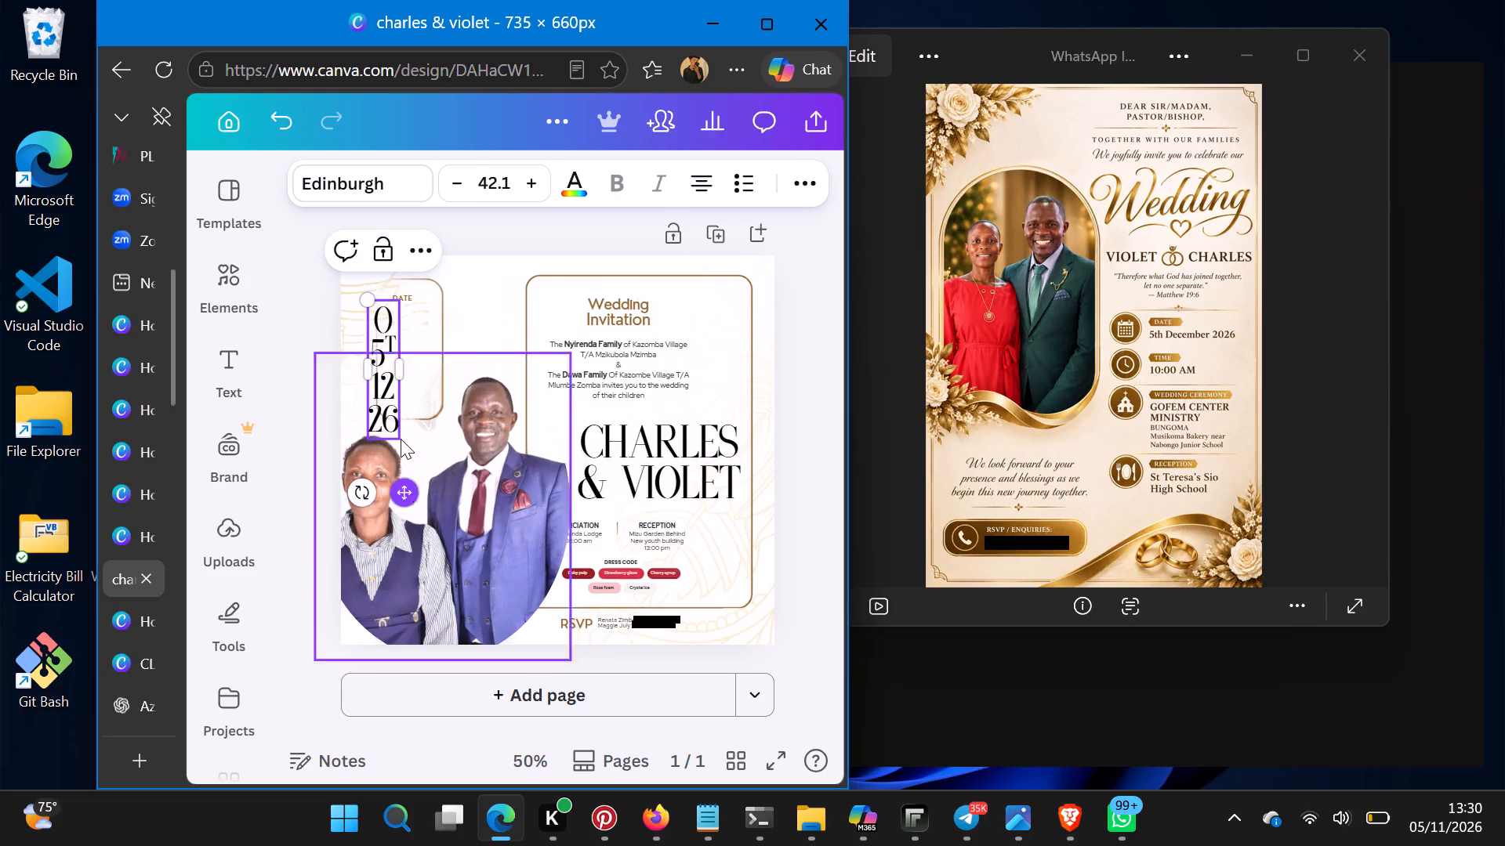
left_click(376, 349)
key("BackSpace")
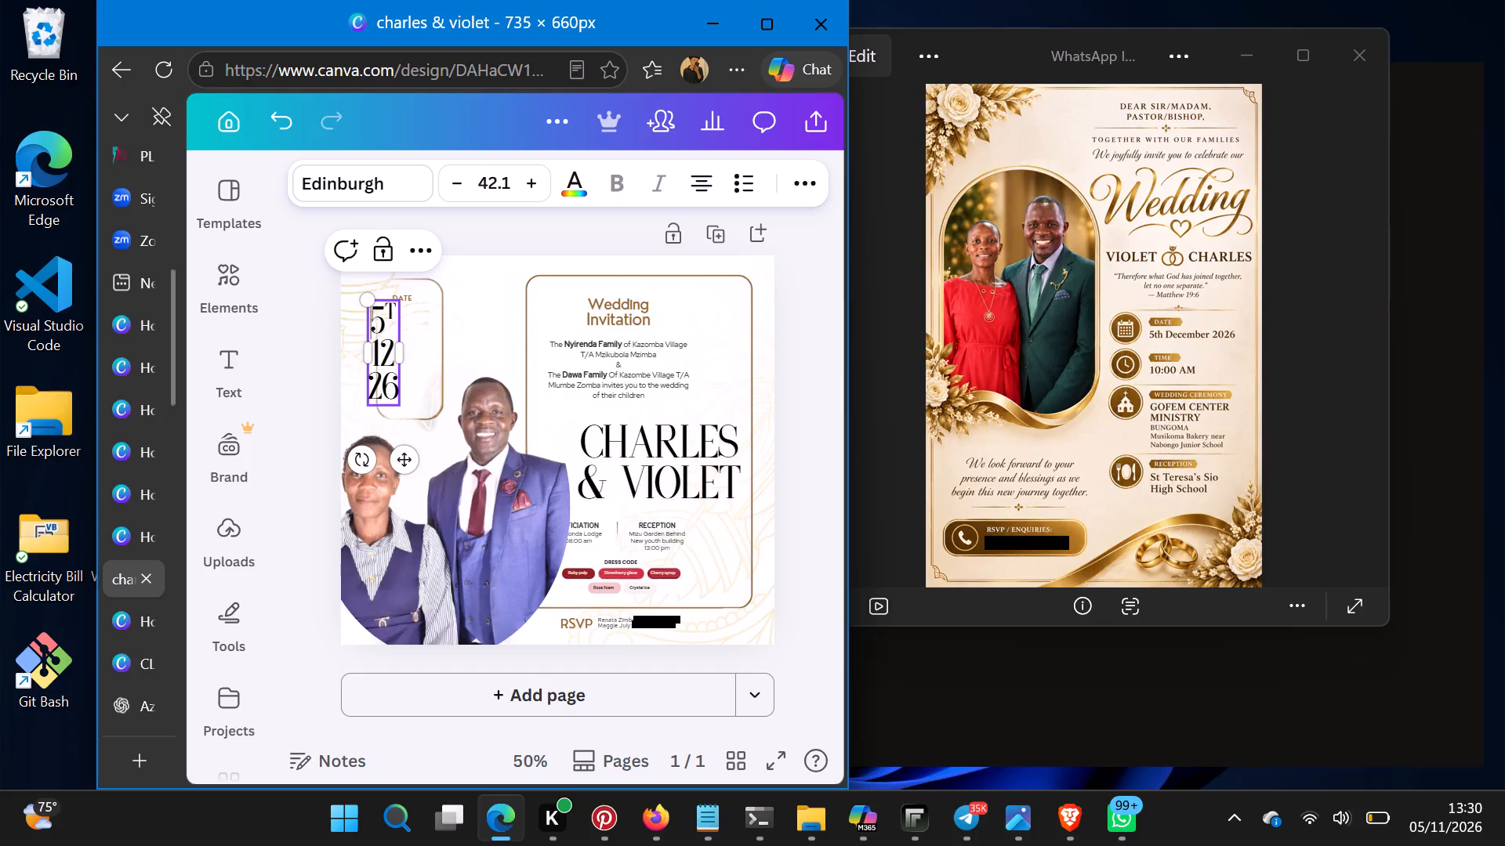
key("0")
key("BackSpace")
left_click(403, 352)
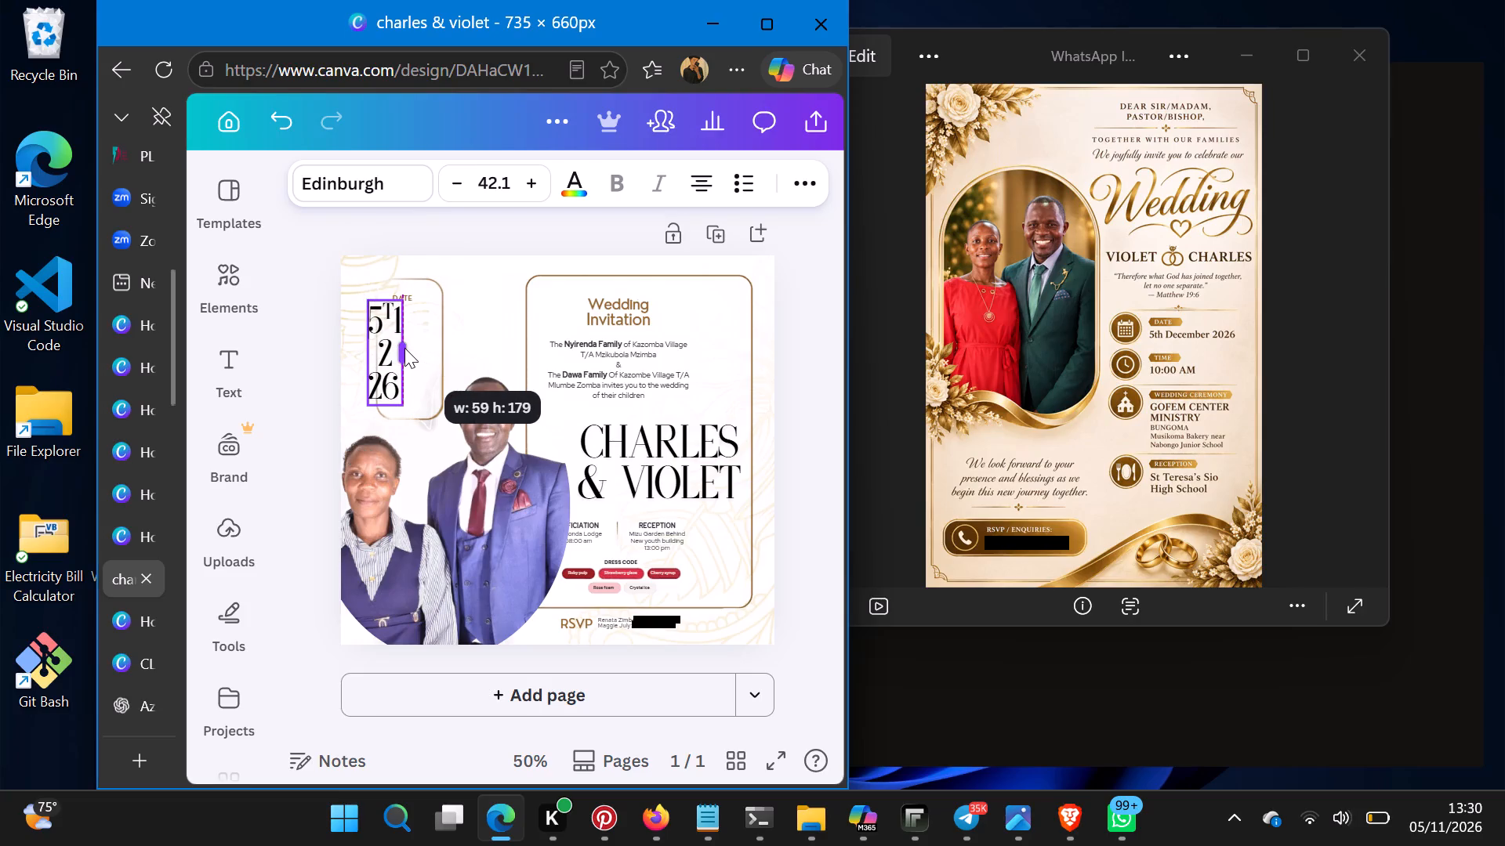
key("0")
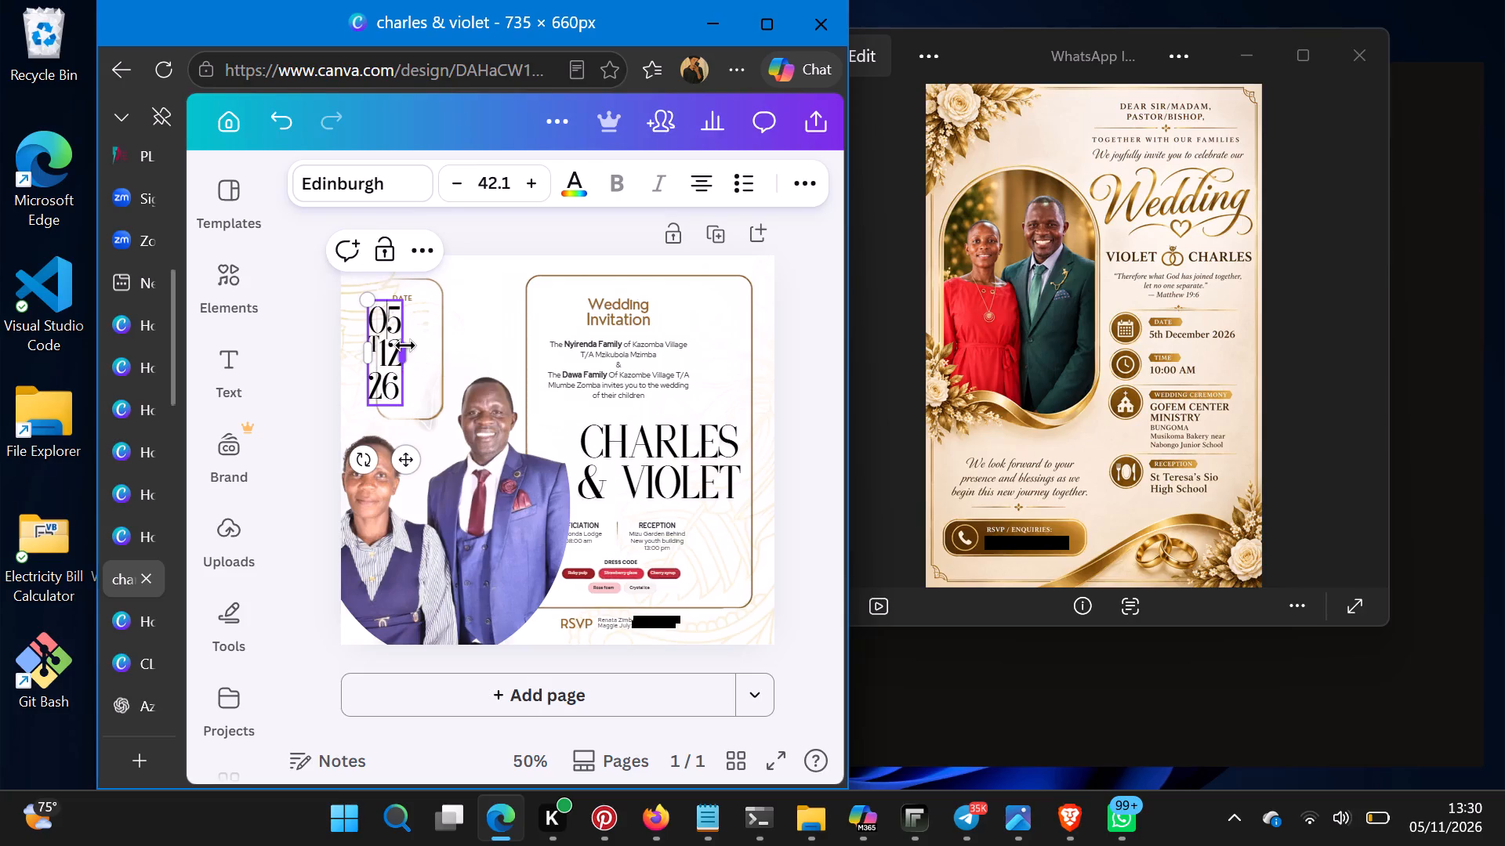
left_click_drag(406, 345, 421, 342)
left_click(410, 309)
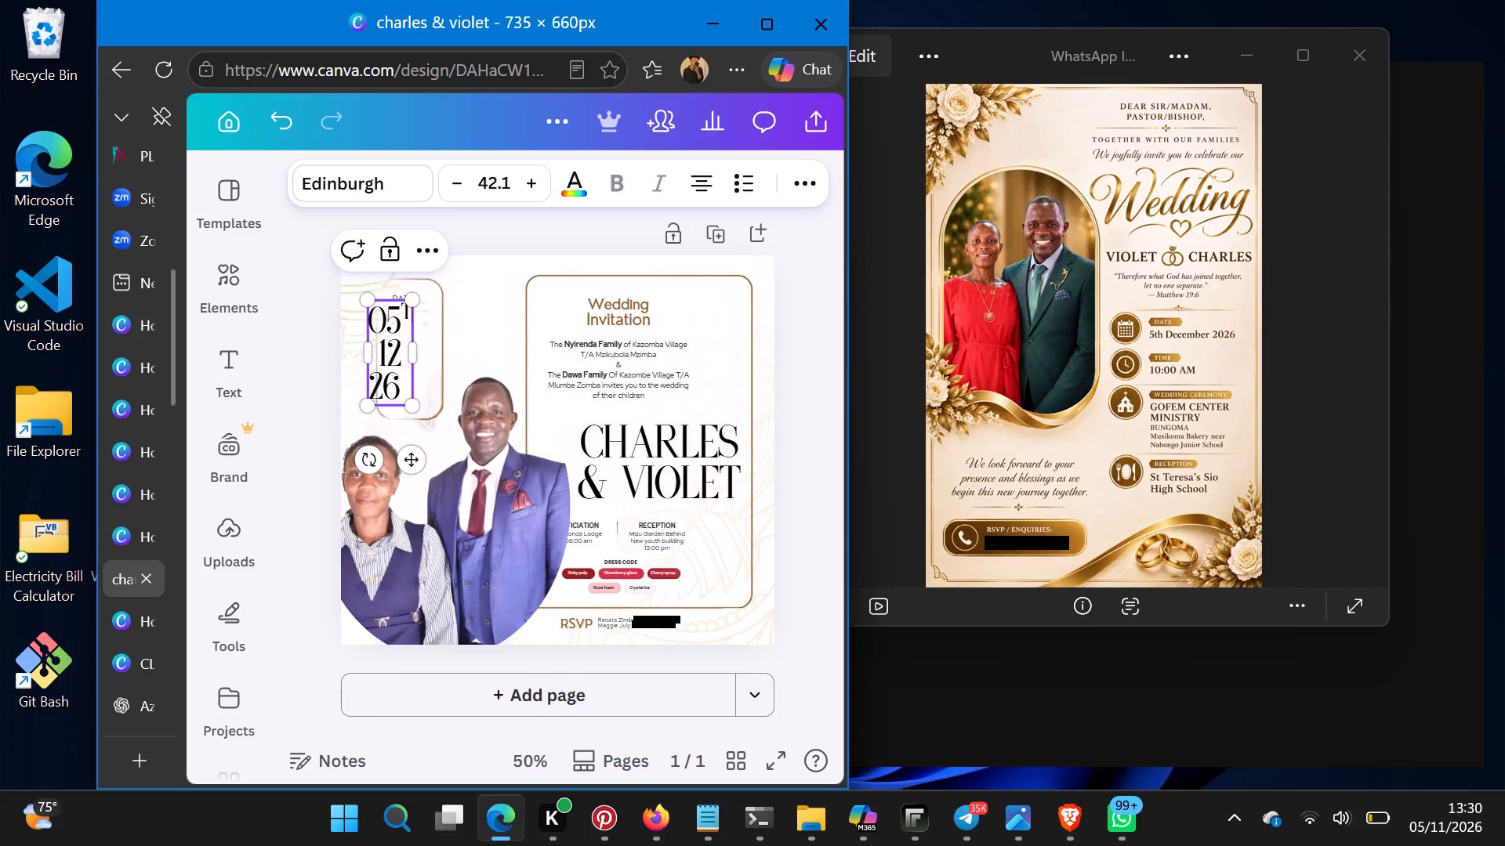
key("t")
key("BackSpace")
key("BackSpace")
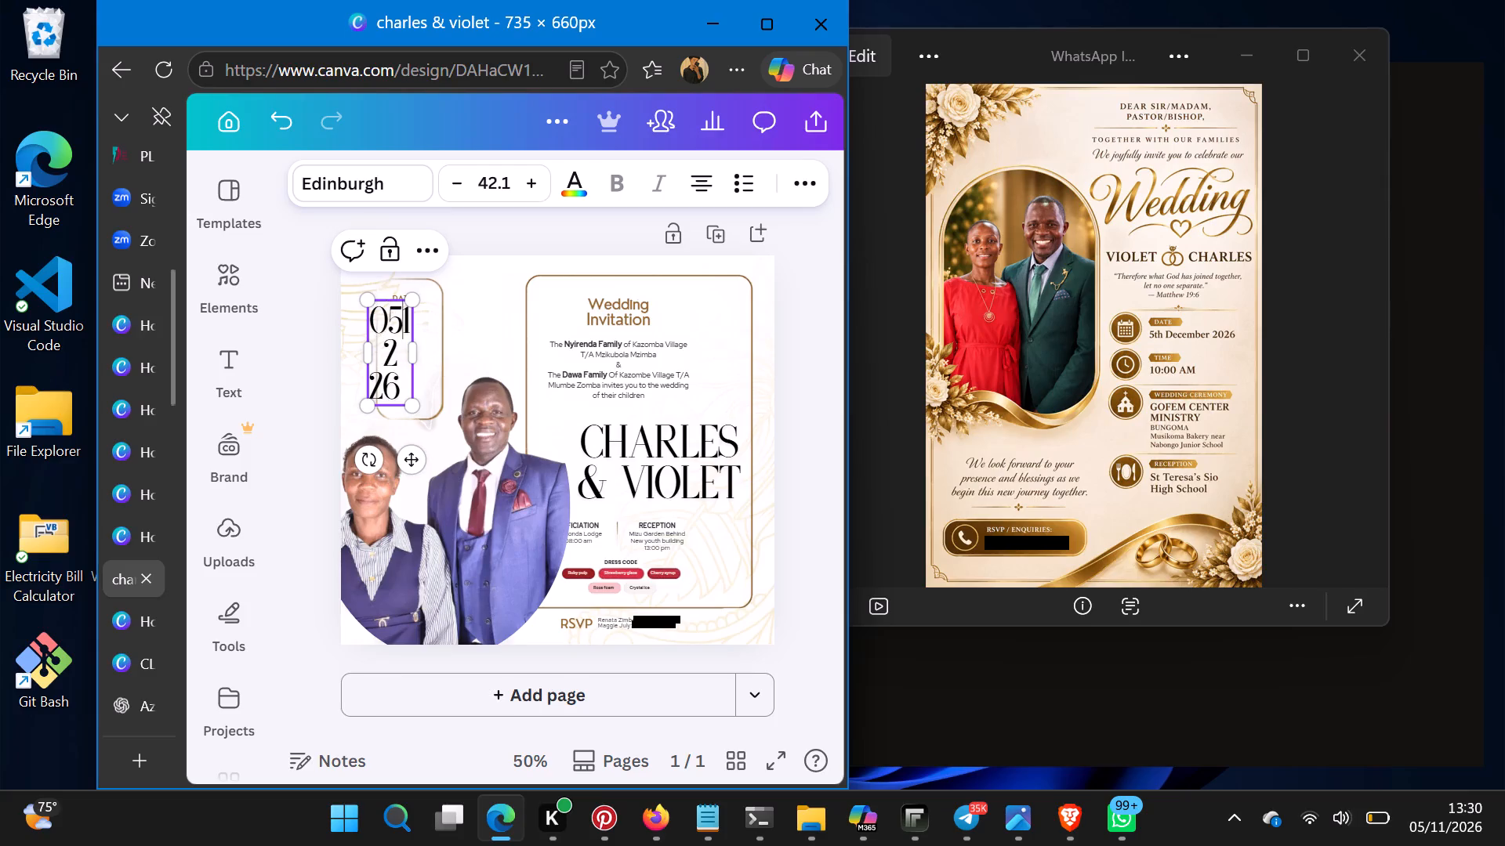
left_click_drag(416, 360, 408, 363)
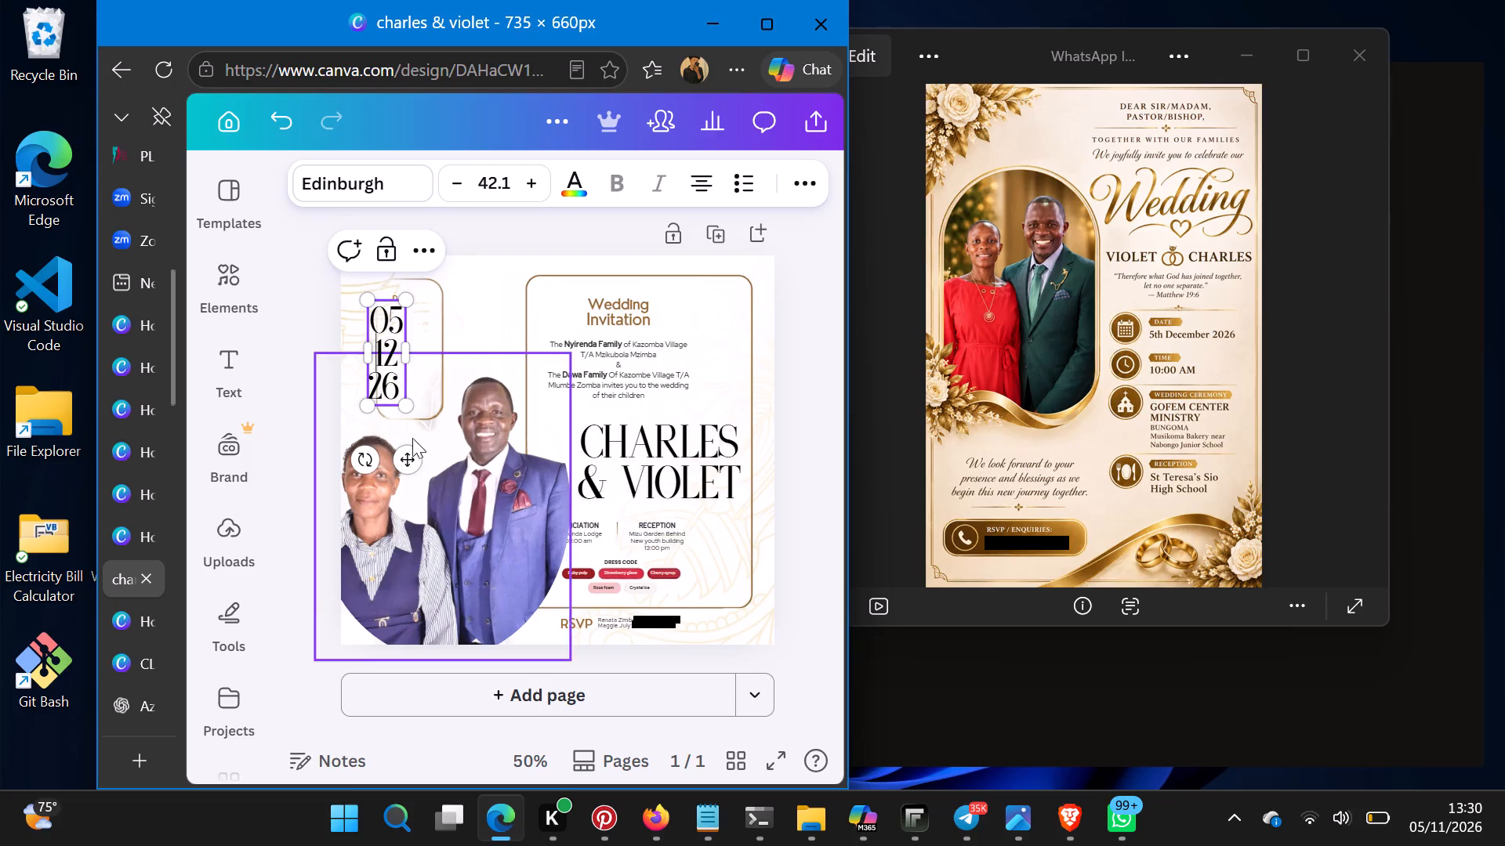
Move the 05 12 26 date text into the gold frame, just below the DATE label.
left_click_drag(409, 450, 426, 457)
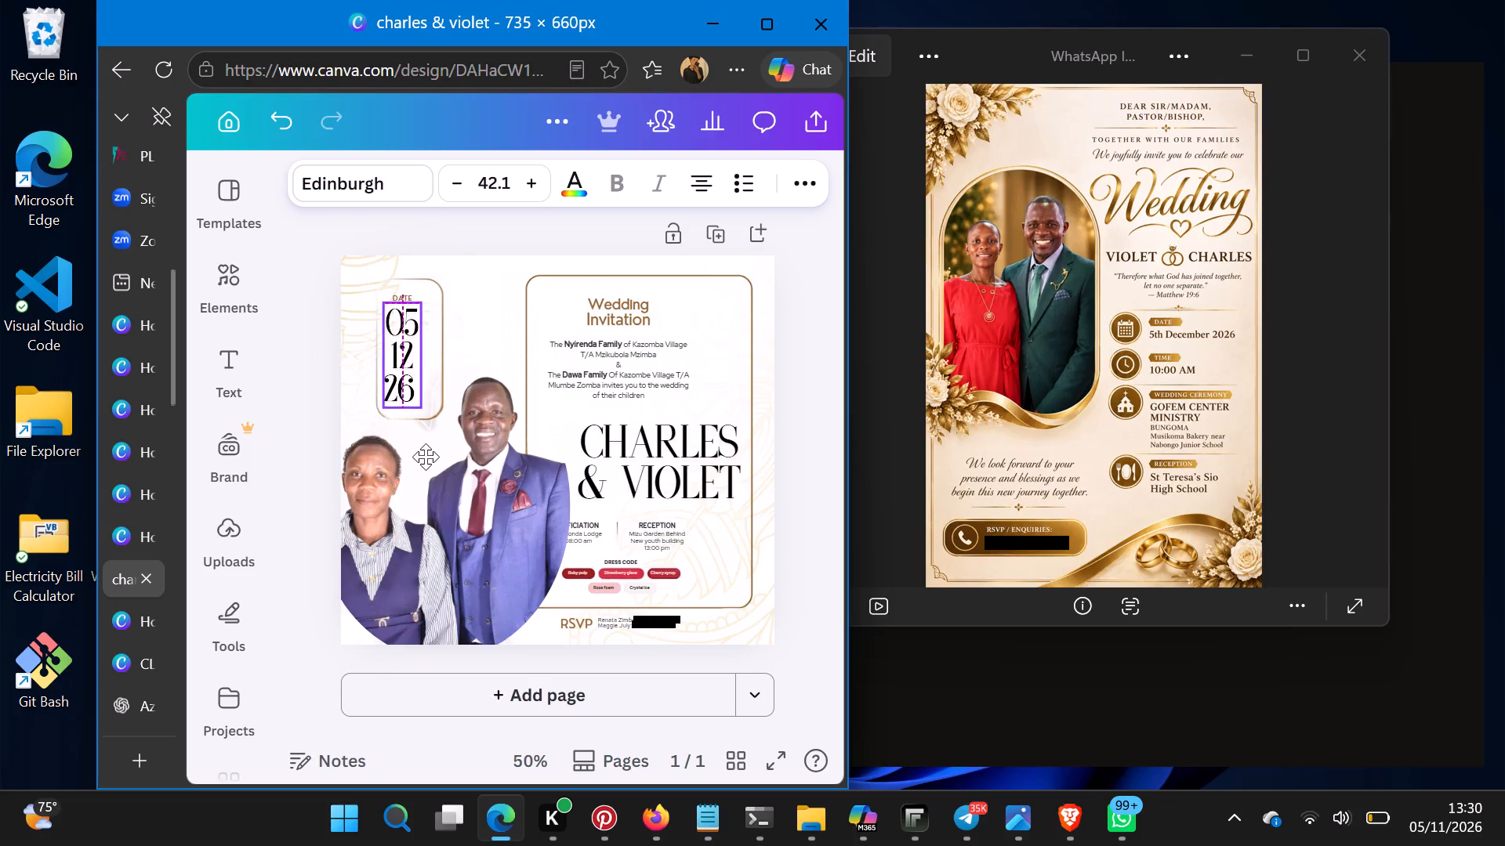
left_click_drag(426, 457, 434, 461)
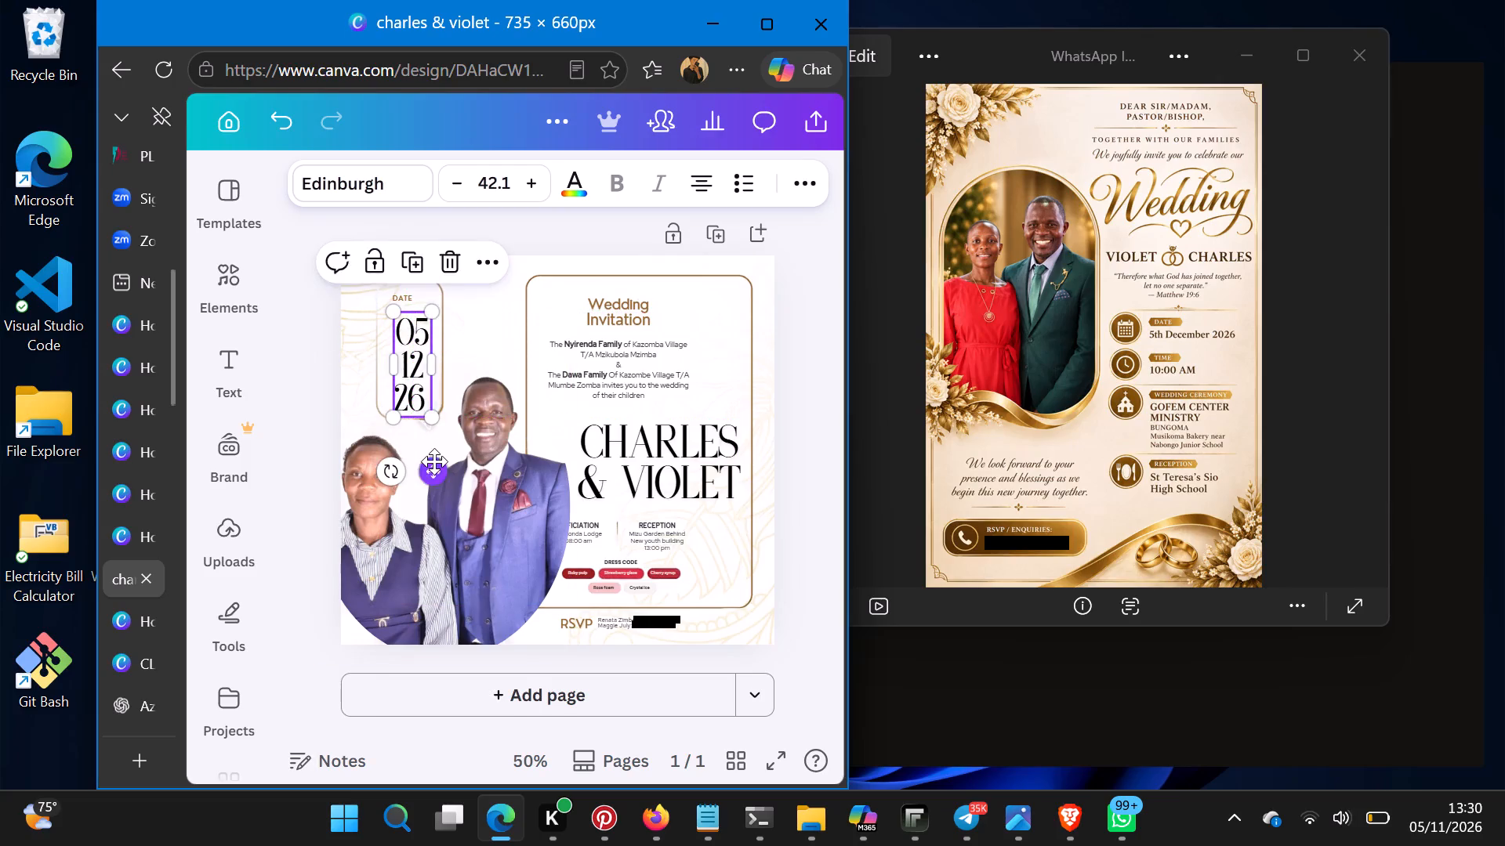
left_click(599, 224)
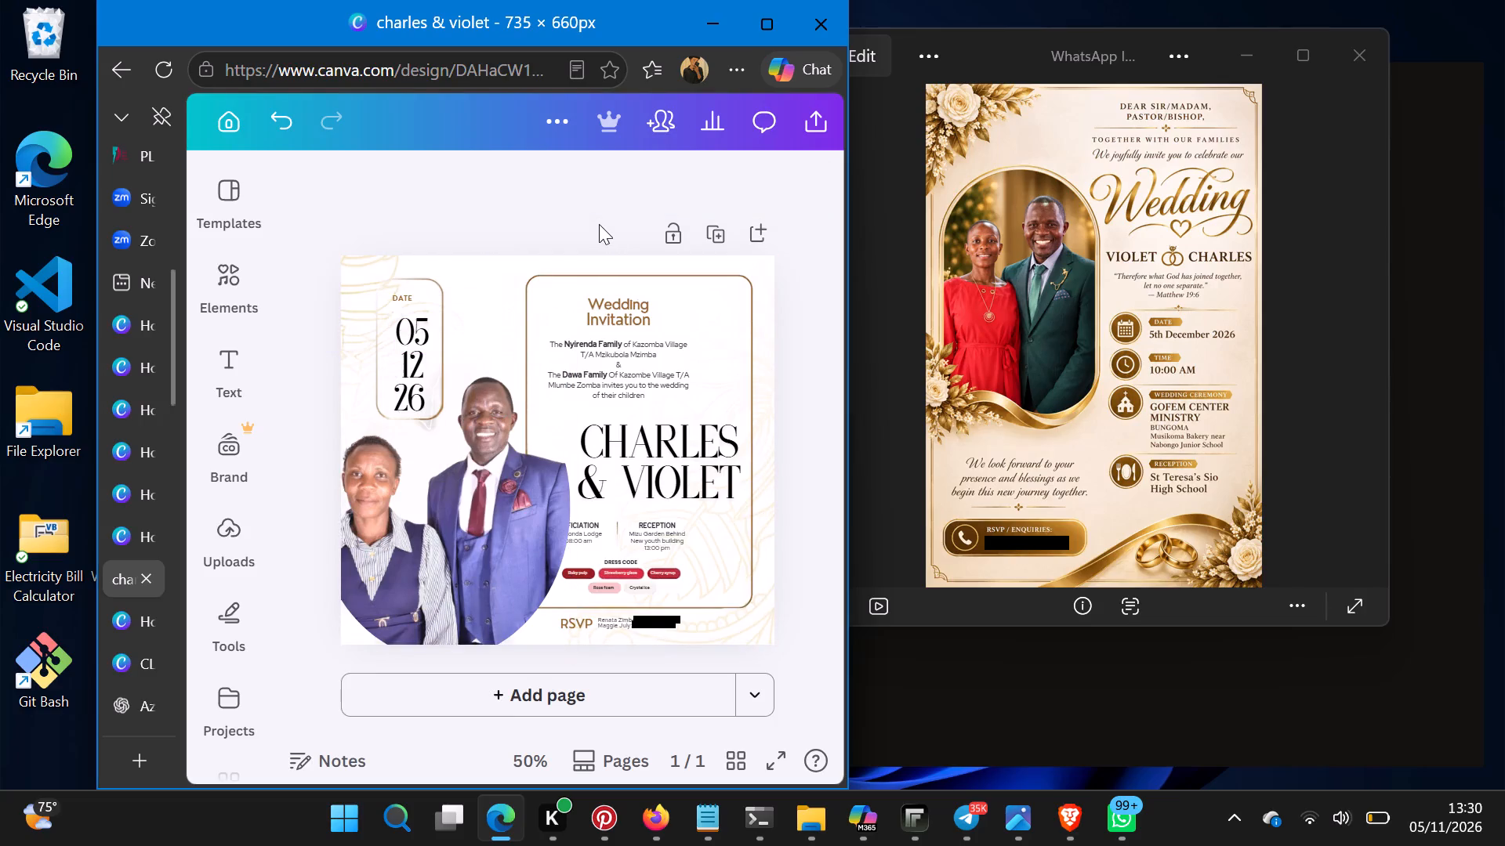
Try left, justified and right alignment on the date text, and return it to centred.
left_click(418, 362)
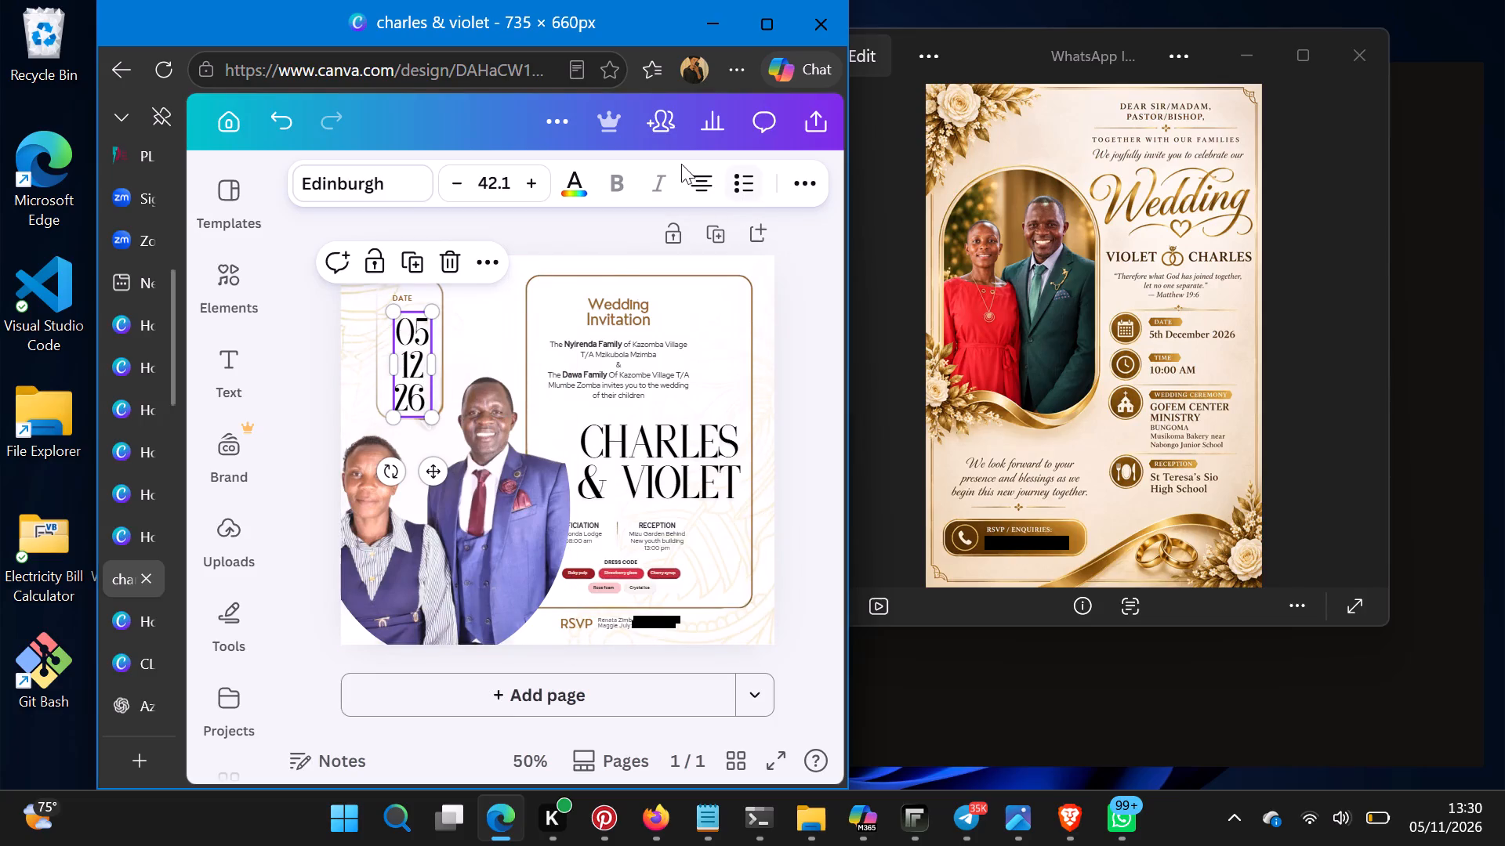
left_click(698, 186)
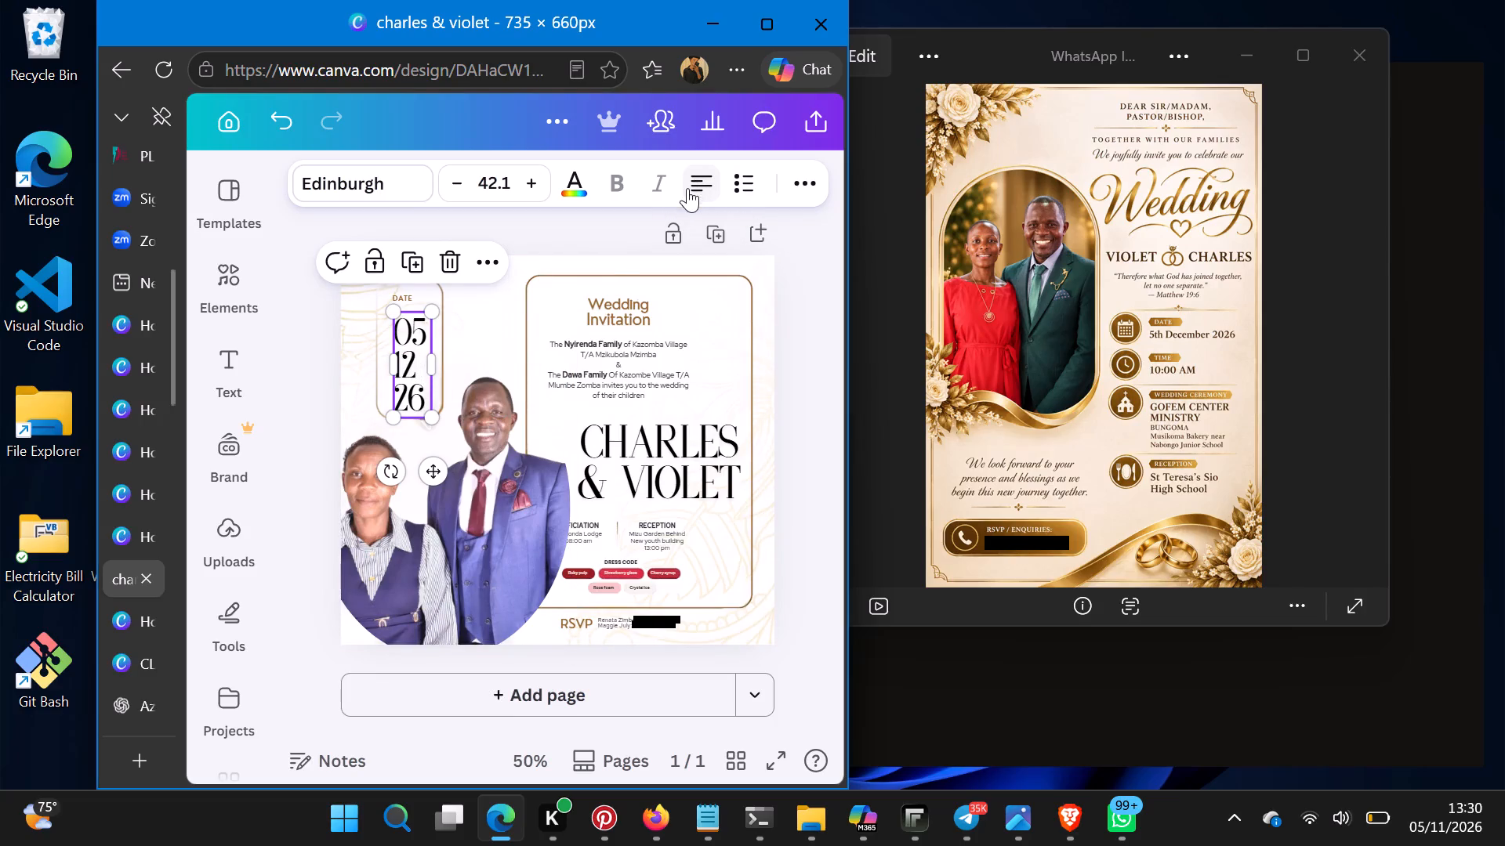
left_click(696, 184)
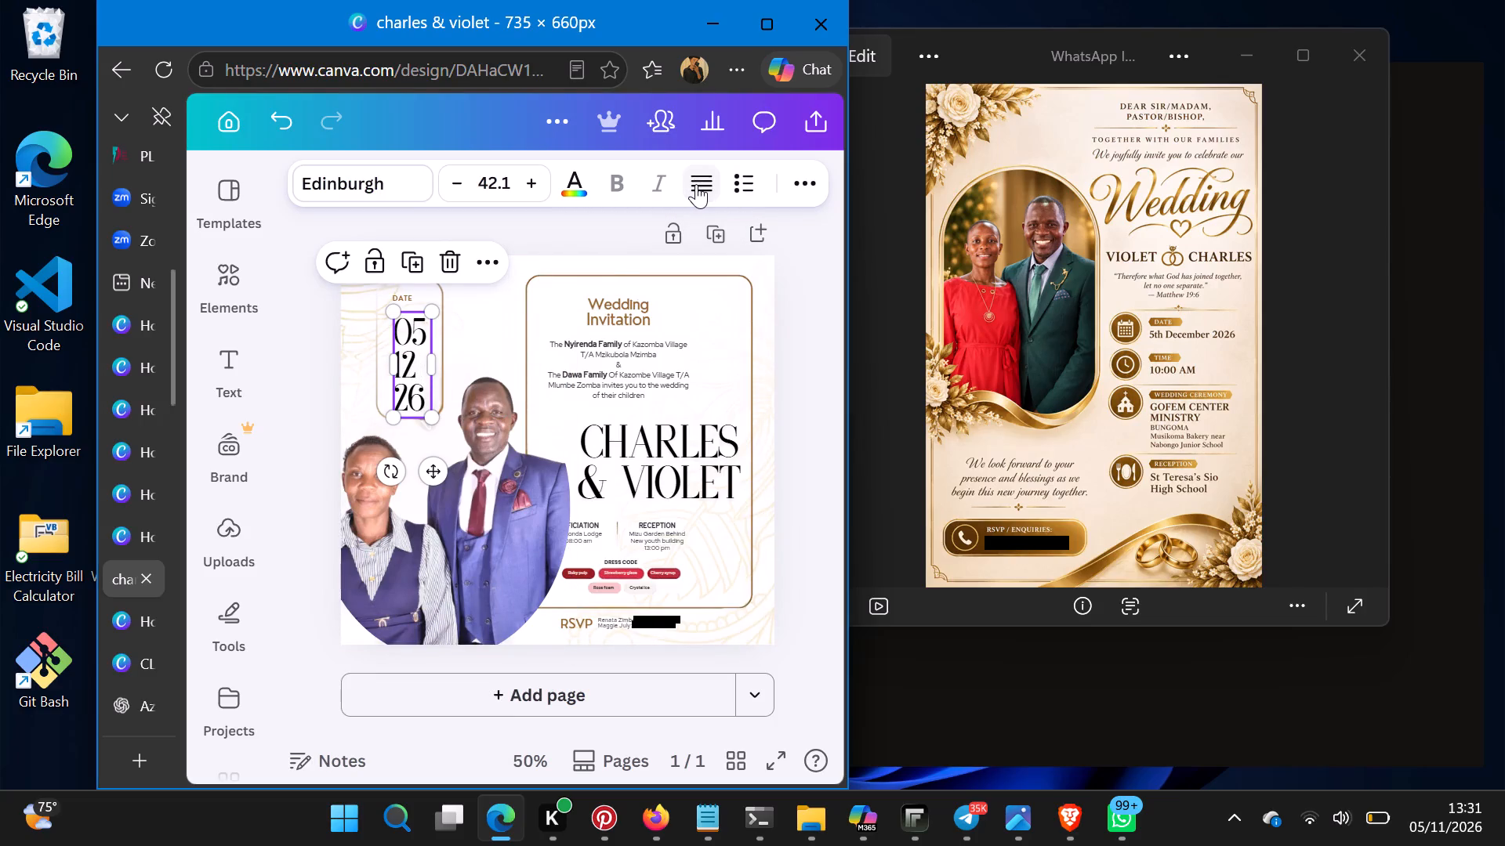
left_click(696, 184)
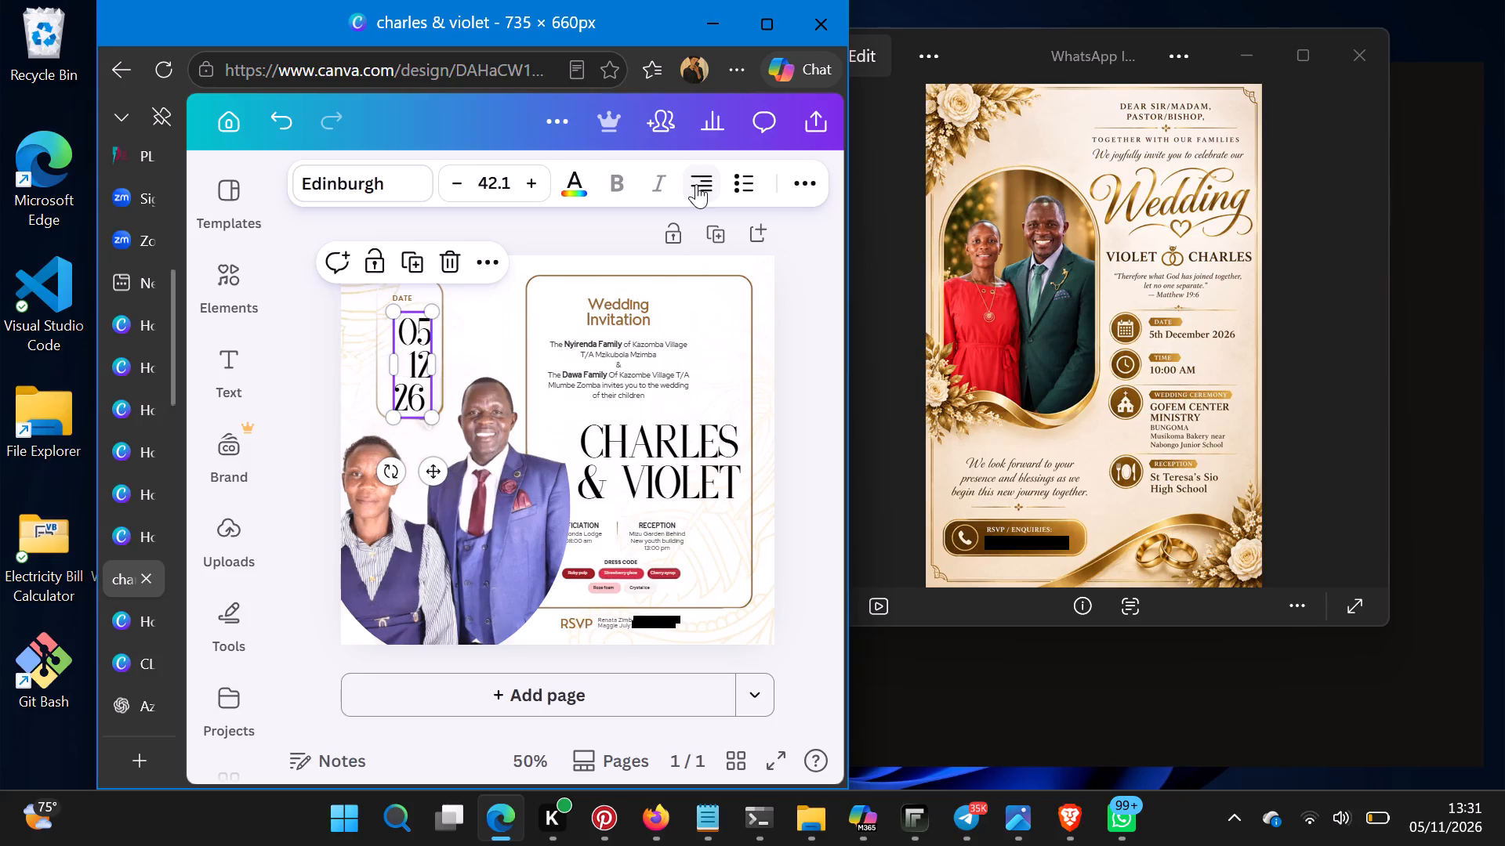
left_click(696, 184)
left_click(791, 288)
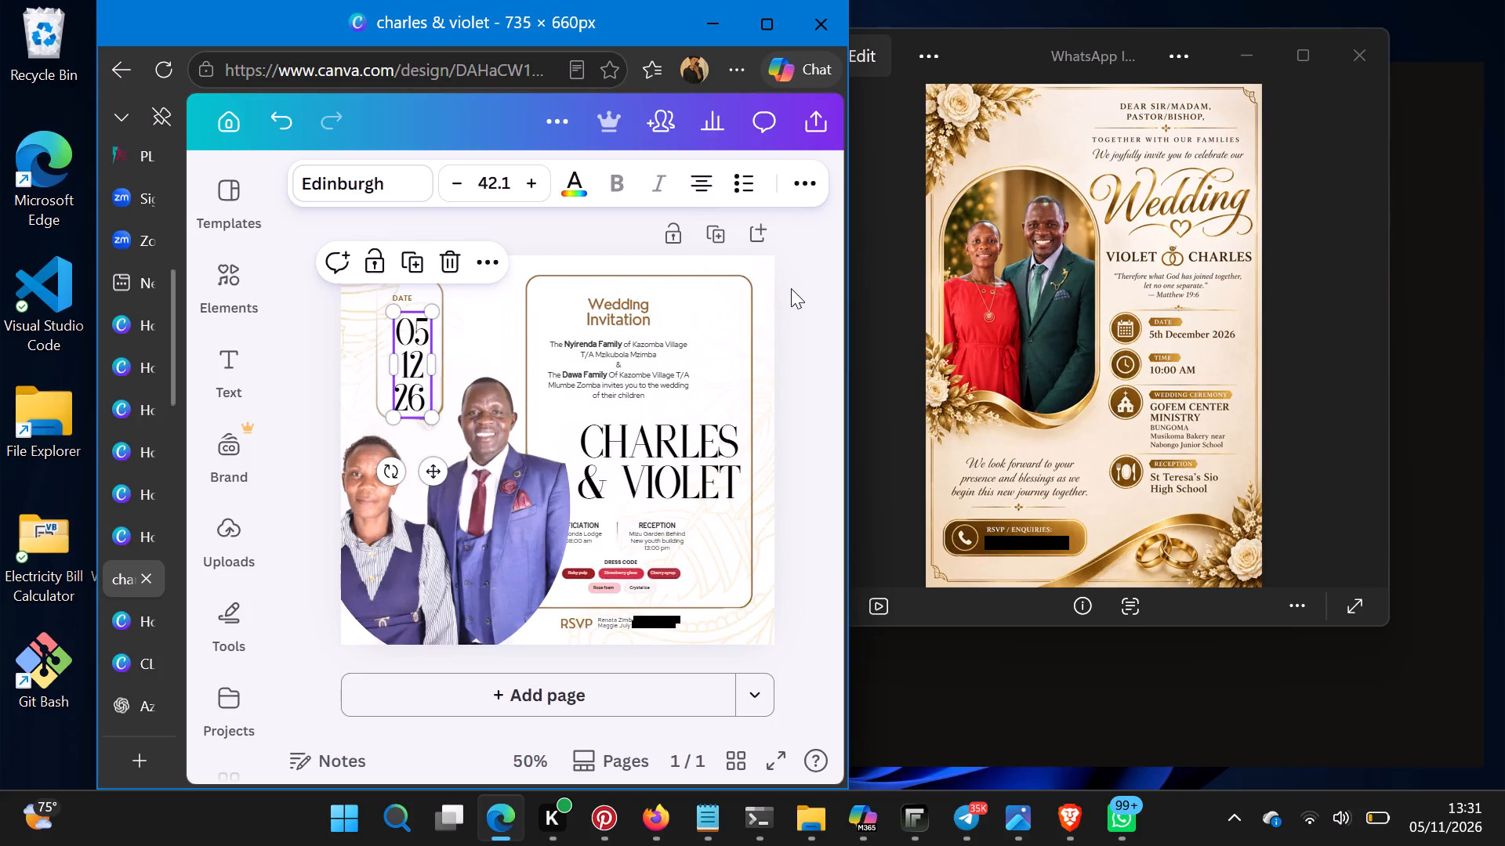
Undo the earlier edits to the stacked date text, back to the original 03 10 26.
double_click(415, 370)
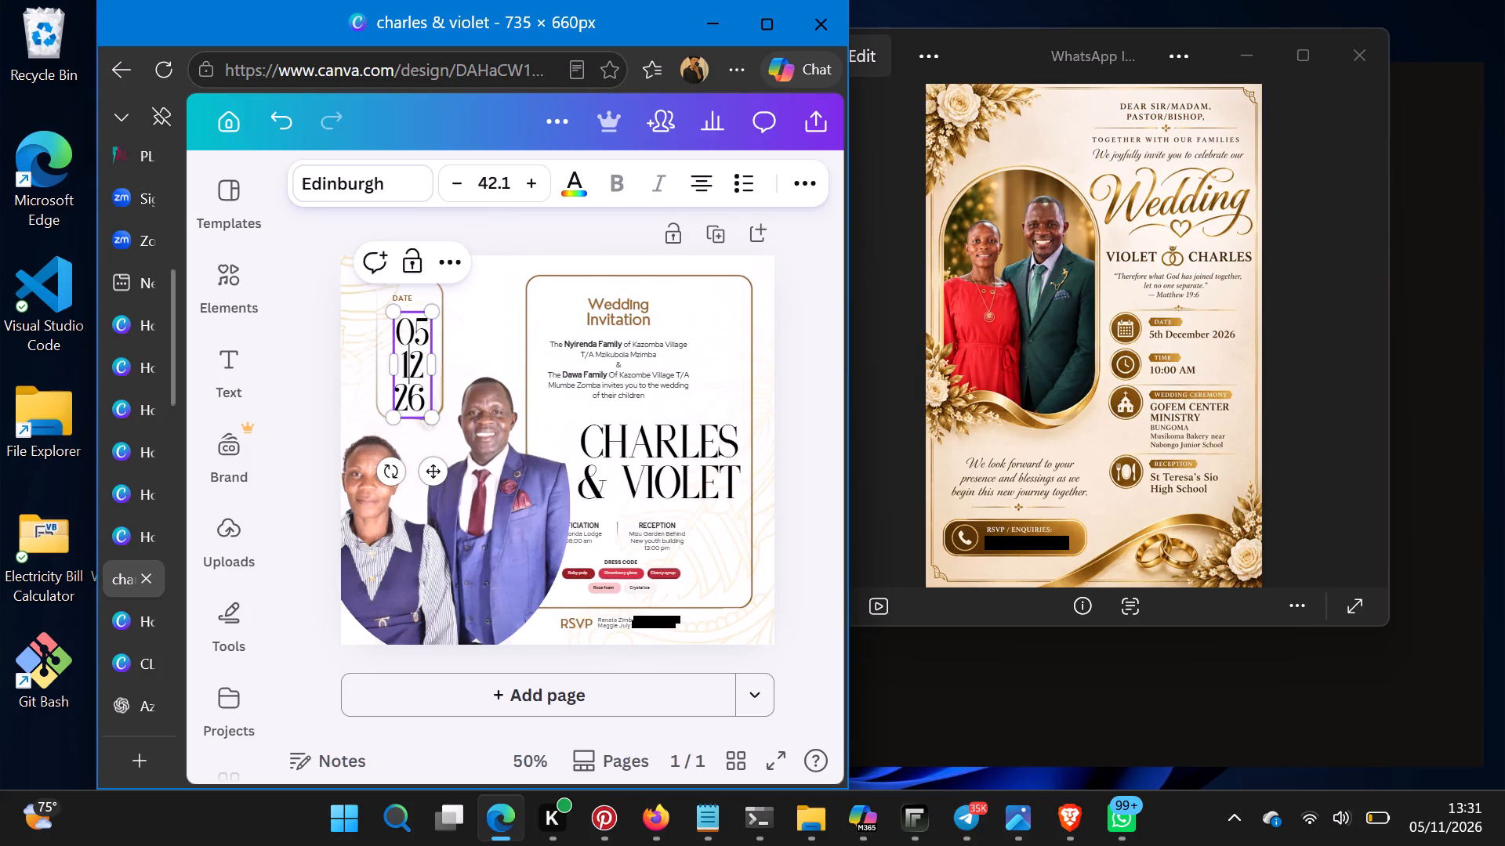
key("ctrl+z")
key("ctrl+z")
key("ctrl+z")
key("ctrl+z")
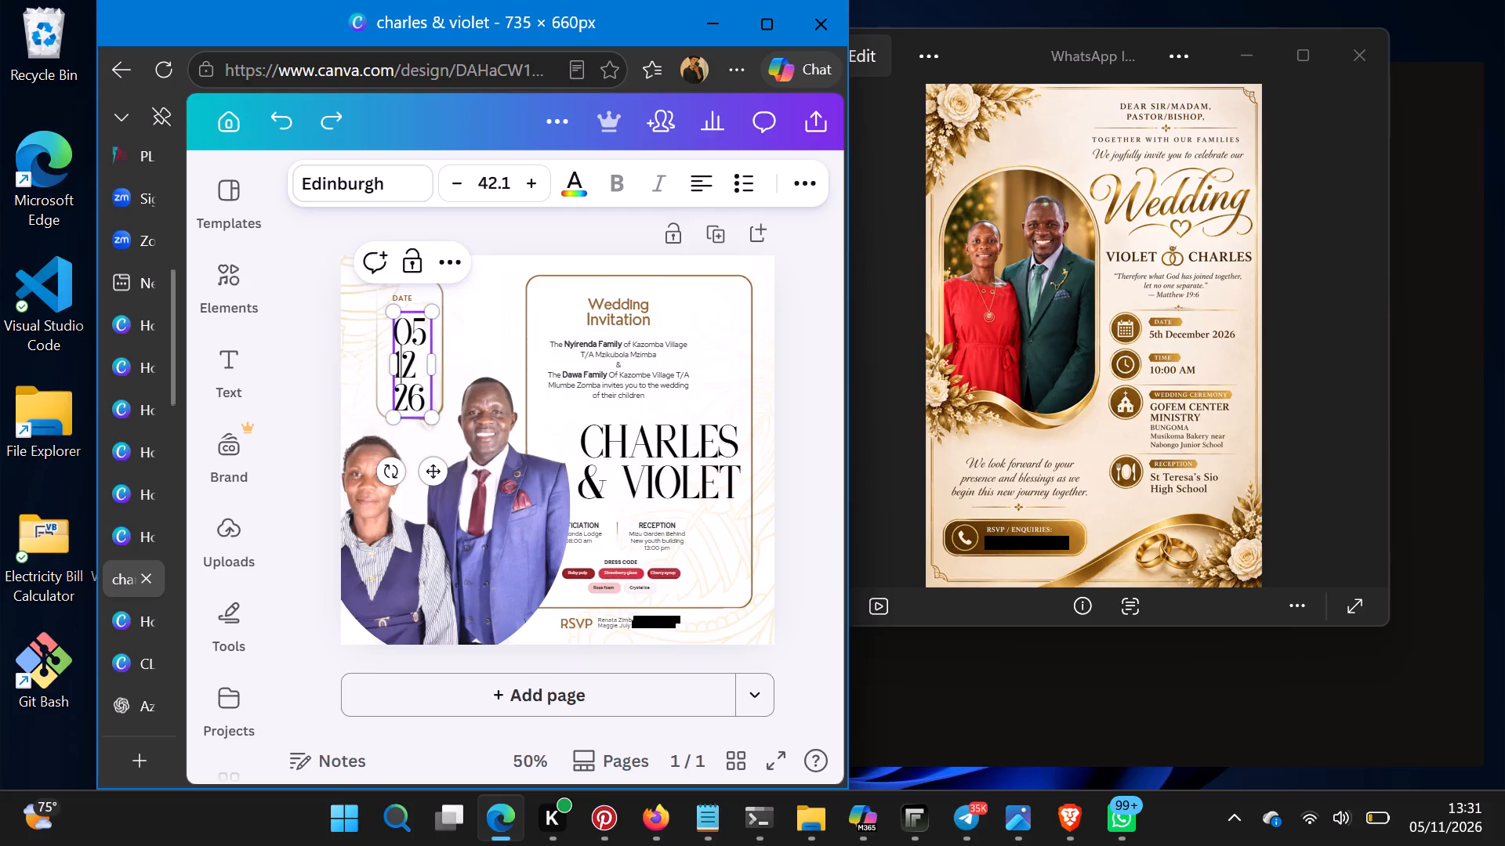
key("ctrl+z")
key("ctrl+z")
key("ctrl+z")
key("ctrl+z")
key("ctrl+z")
key("ctrl+z")
key("ctrl+z")
key("ctrl+z")
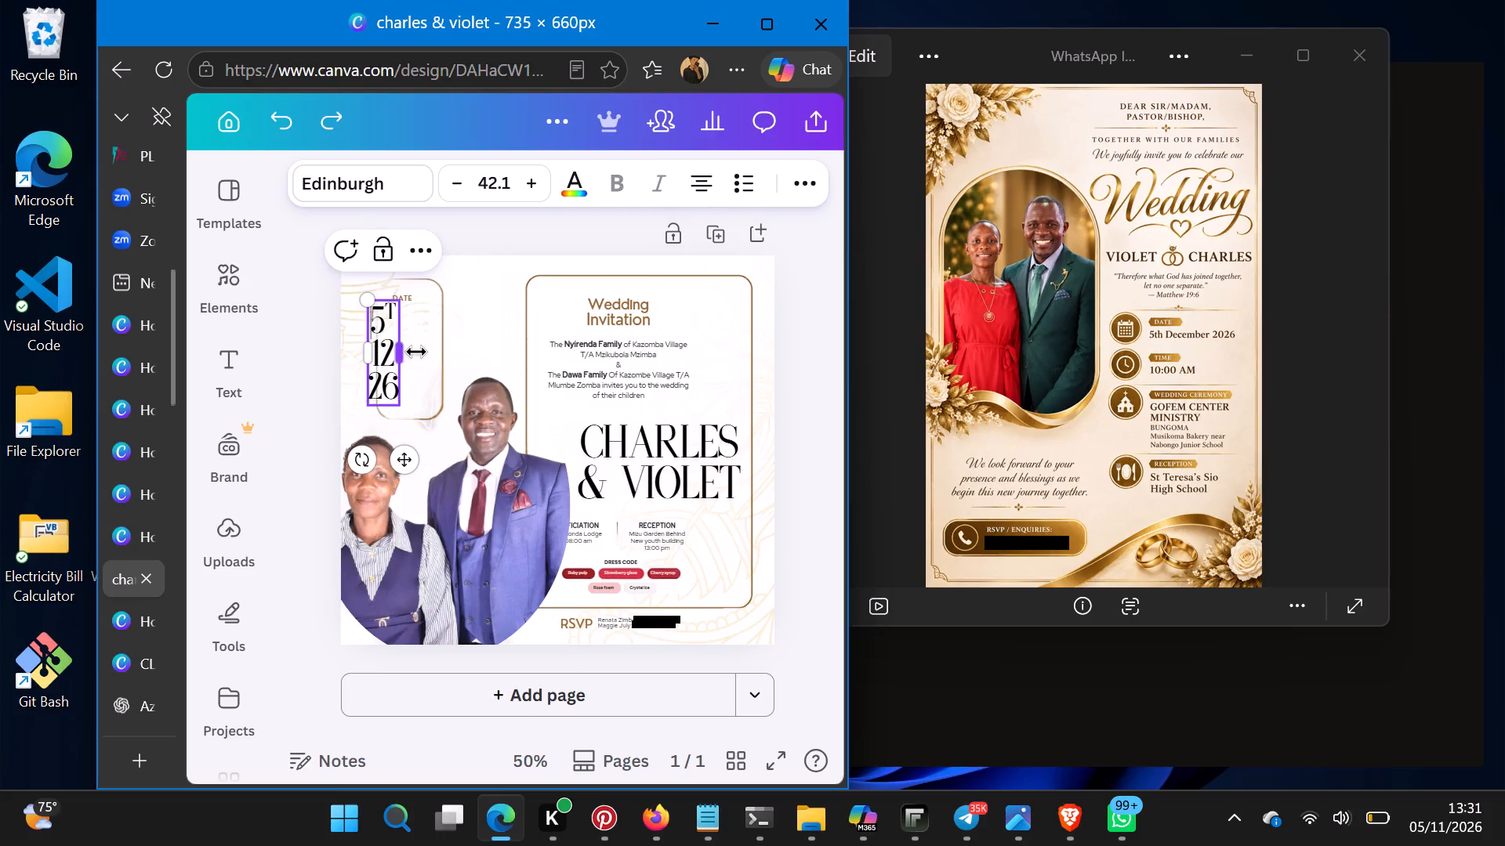
key("ctrl+z")
key("ctrl+z")
key("ctrl+z")
key("ctrl+z")
key("ctrl+z")
key("ctrl+z")
key("ctrl+z")
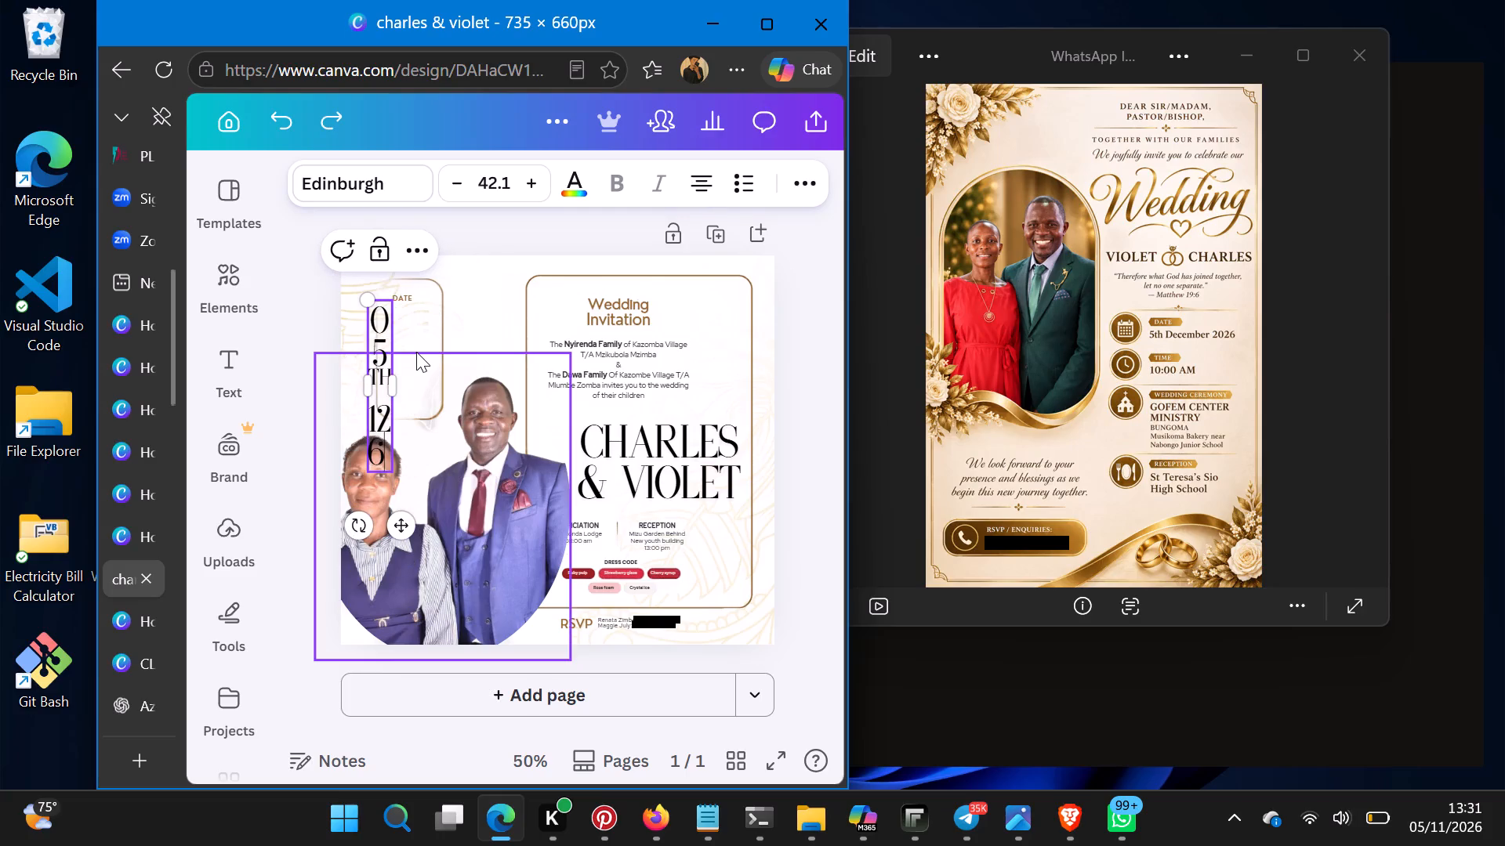
key("ctrl+z")
key("ctrl+z")
key("ctrl+z")
key("ctrl+z")
key("ctrl+z")
key("ctrl+z")
key("ctrl+z")
key("ctrl+z")
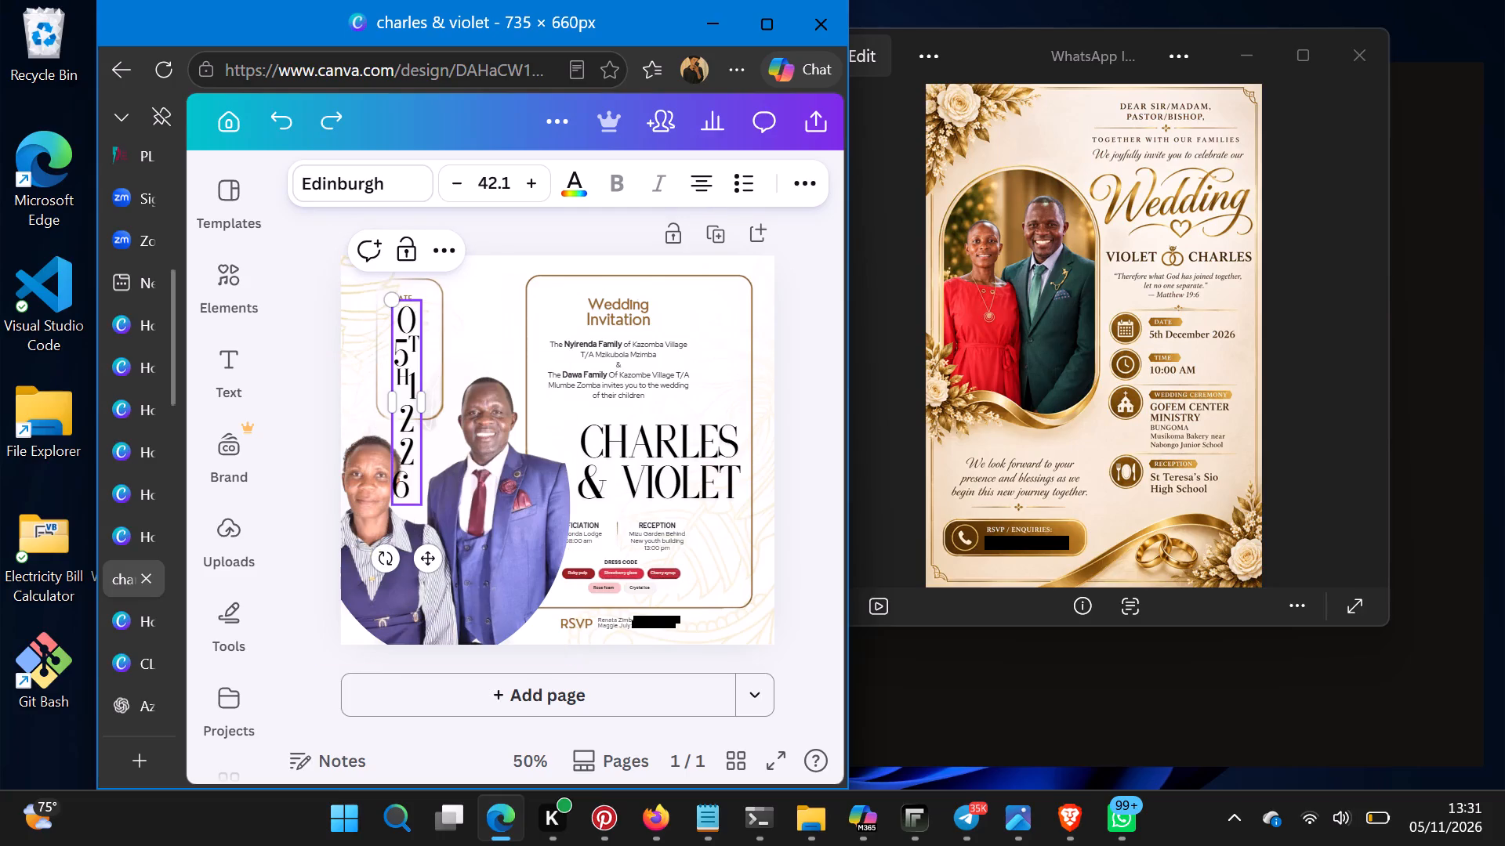
key("ctrl+z")
key("ctrl+z")
key("ctrl+z")
key("ctrl+z")
key("ctrl+z")
key("ctrl+z")
key("ctrl+z")
key("ctrl+z")
key("ctrl+z")
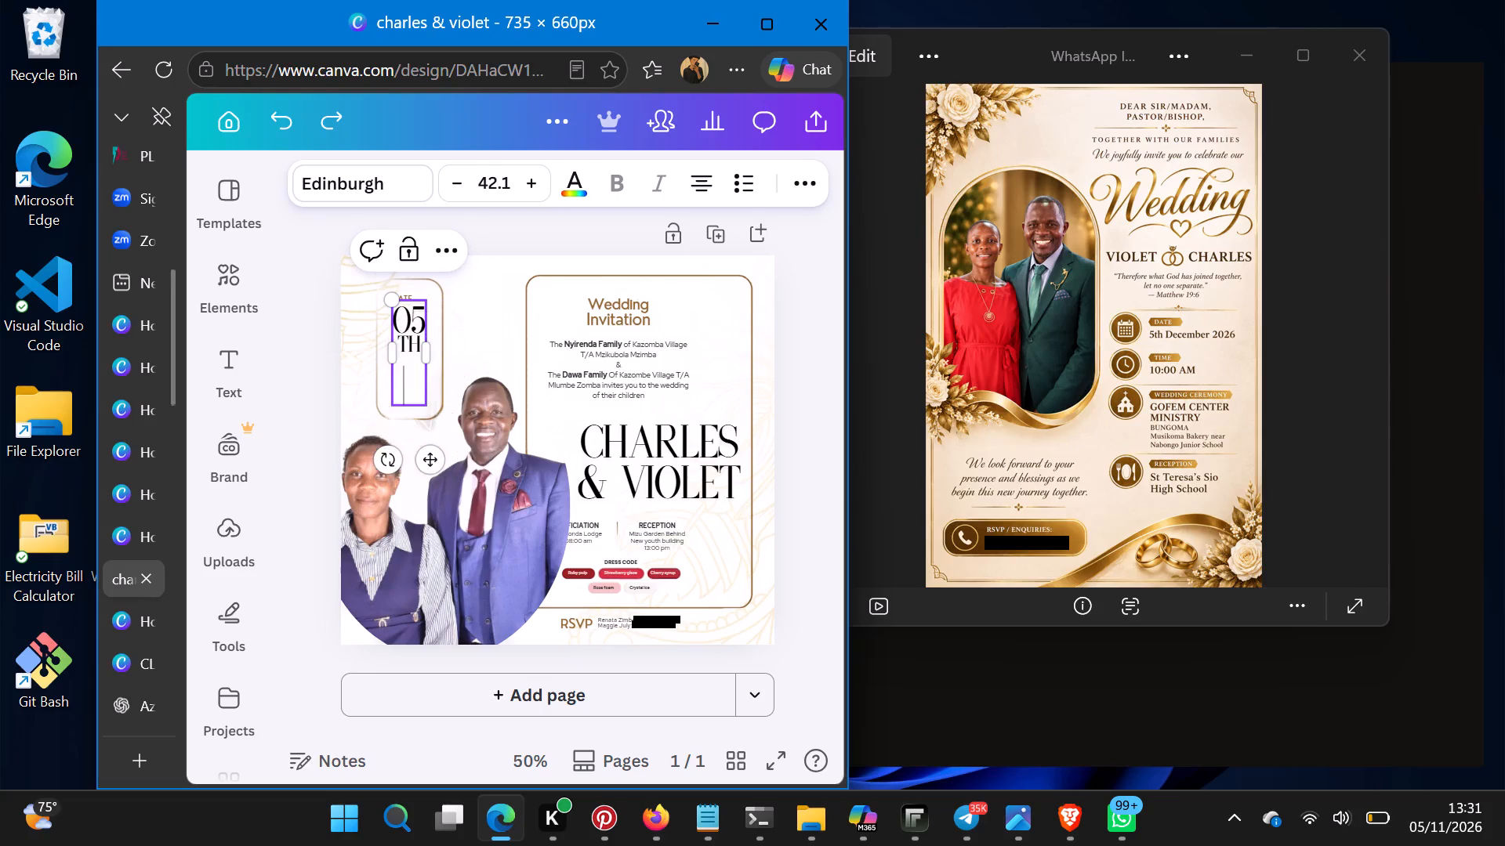
key("ctrl+z")
key("ctrl+z")
key("ctrl+z")
key("ctrl+z")
key("ctrl+z")
key("ctrl+z")
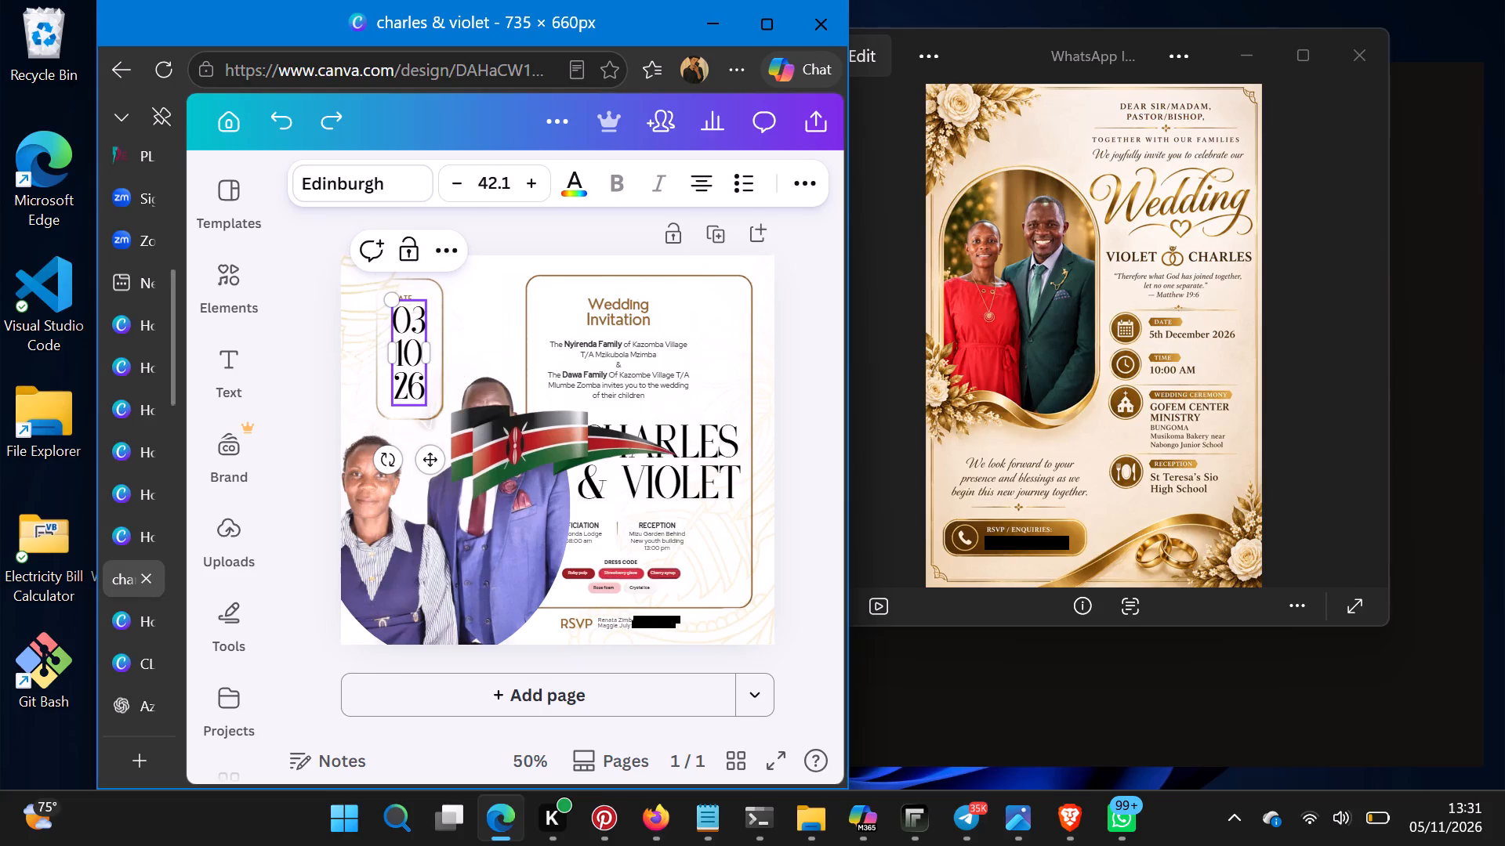
Change the month in the stacked date text to 12 and the day to 05.
left_click(410, 349)
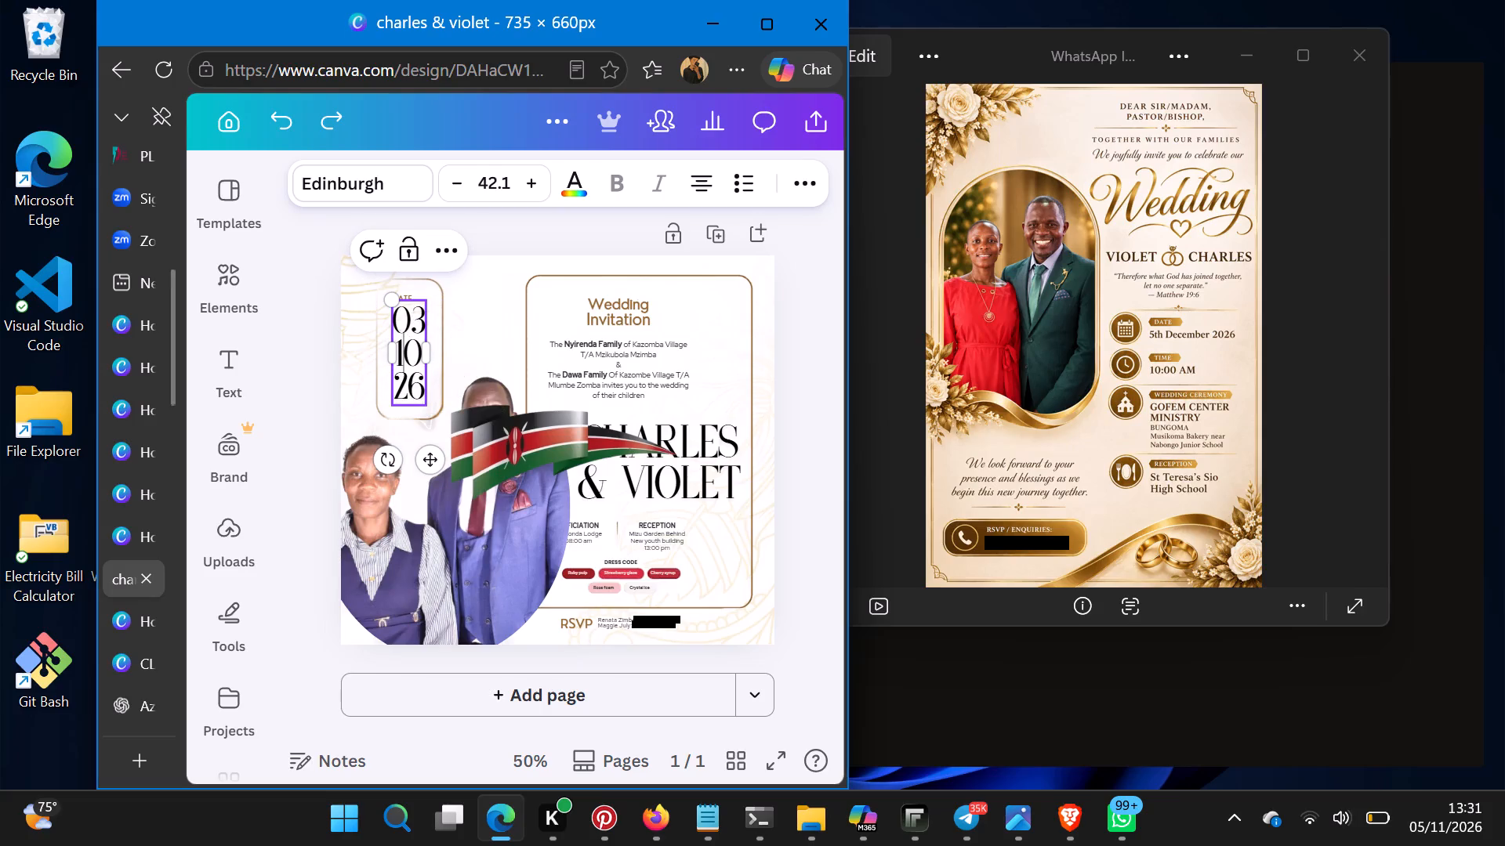
left_click(419, 349)
key("BackSpace")
key("1")
key("BackSpace")
key("2")
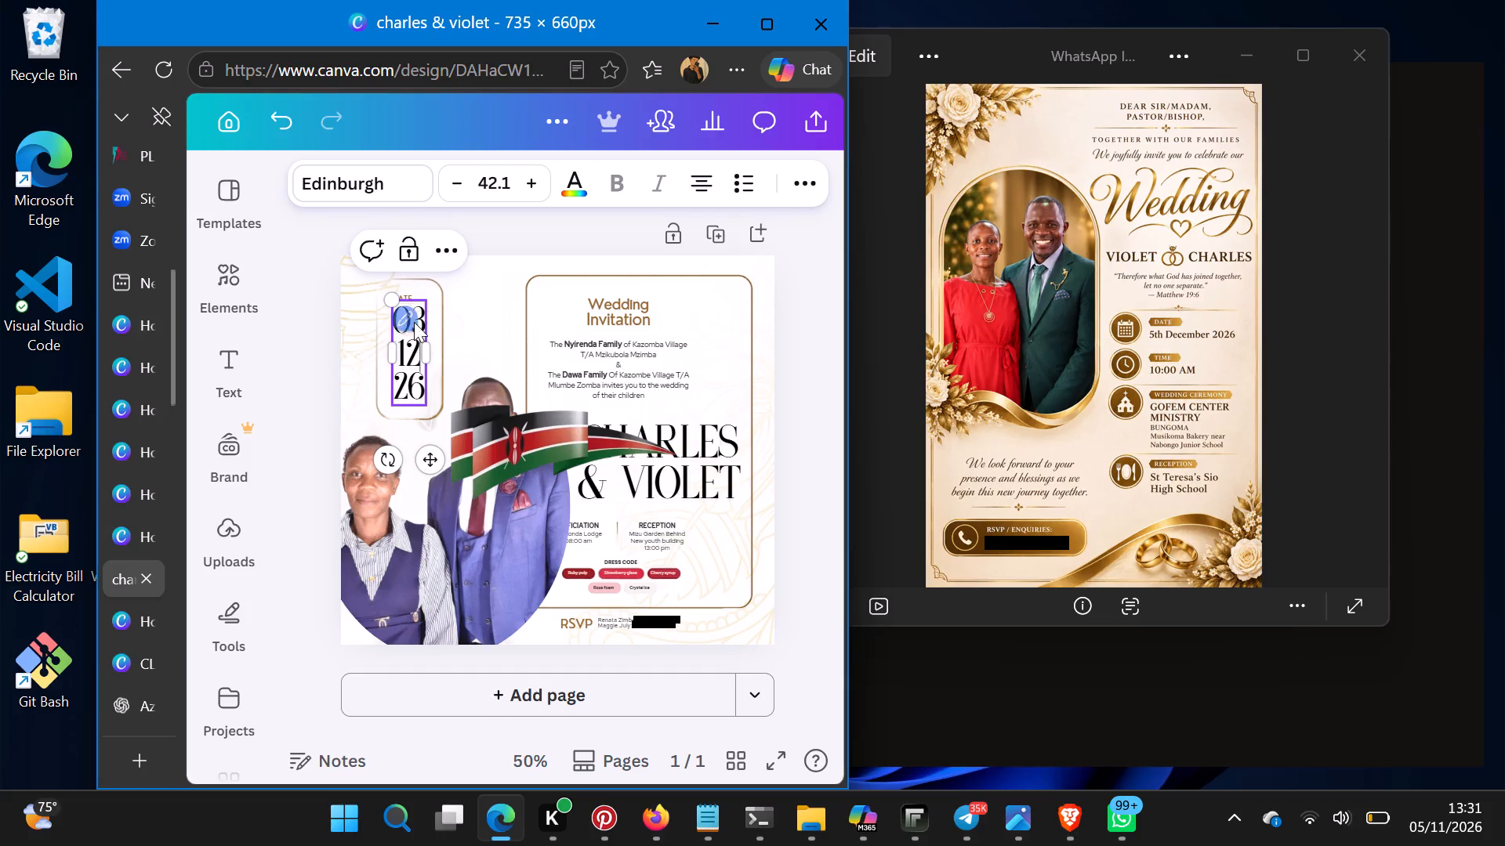
left_click(422, 321)
left_click(422, 321)
key("BackSpace")
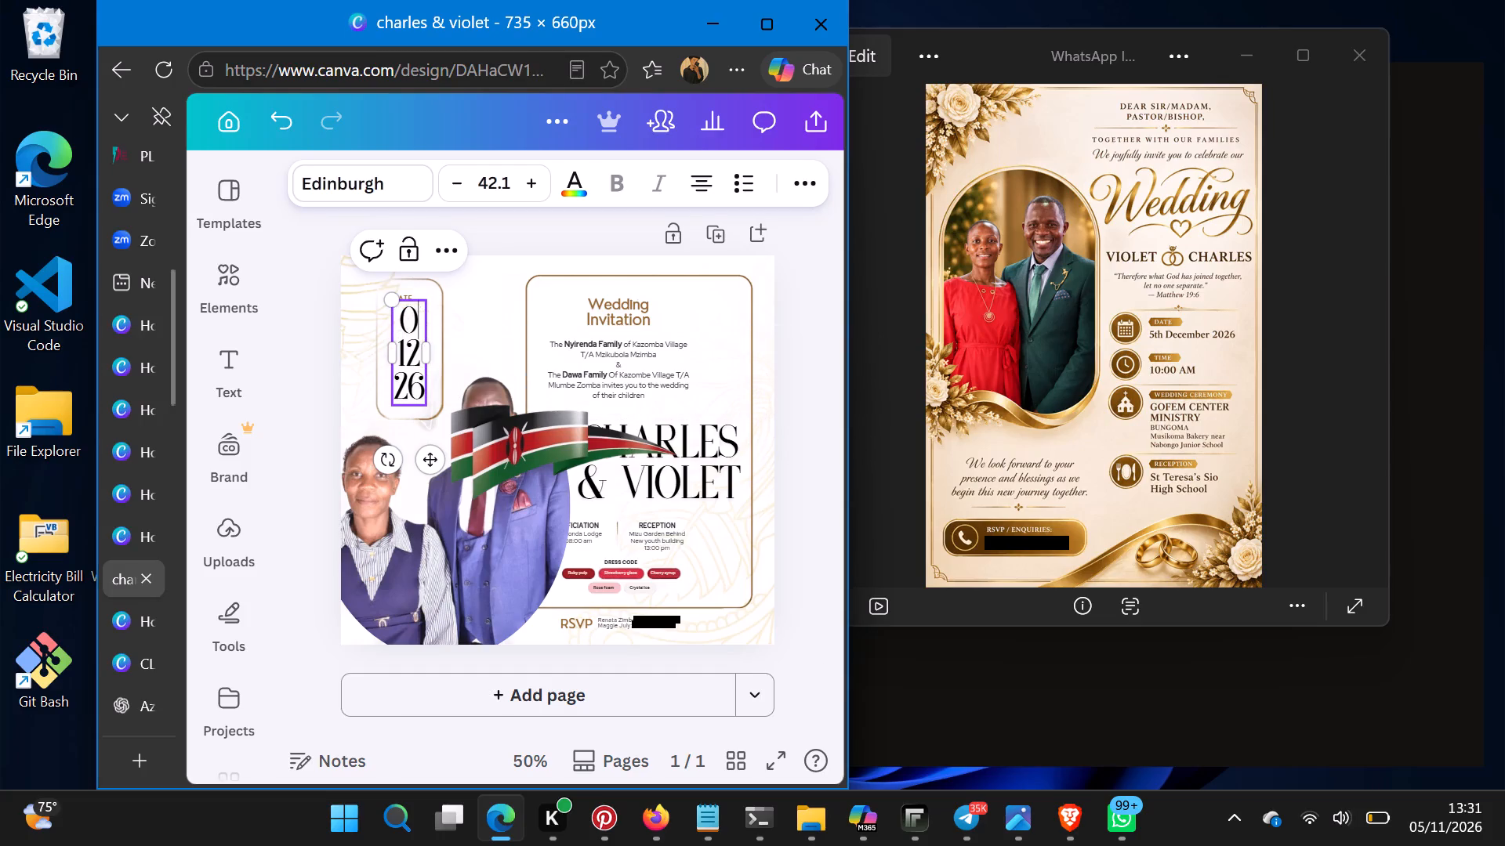
key("5")
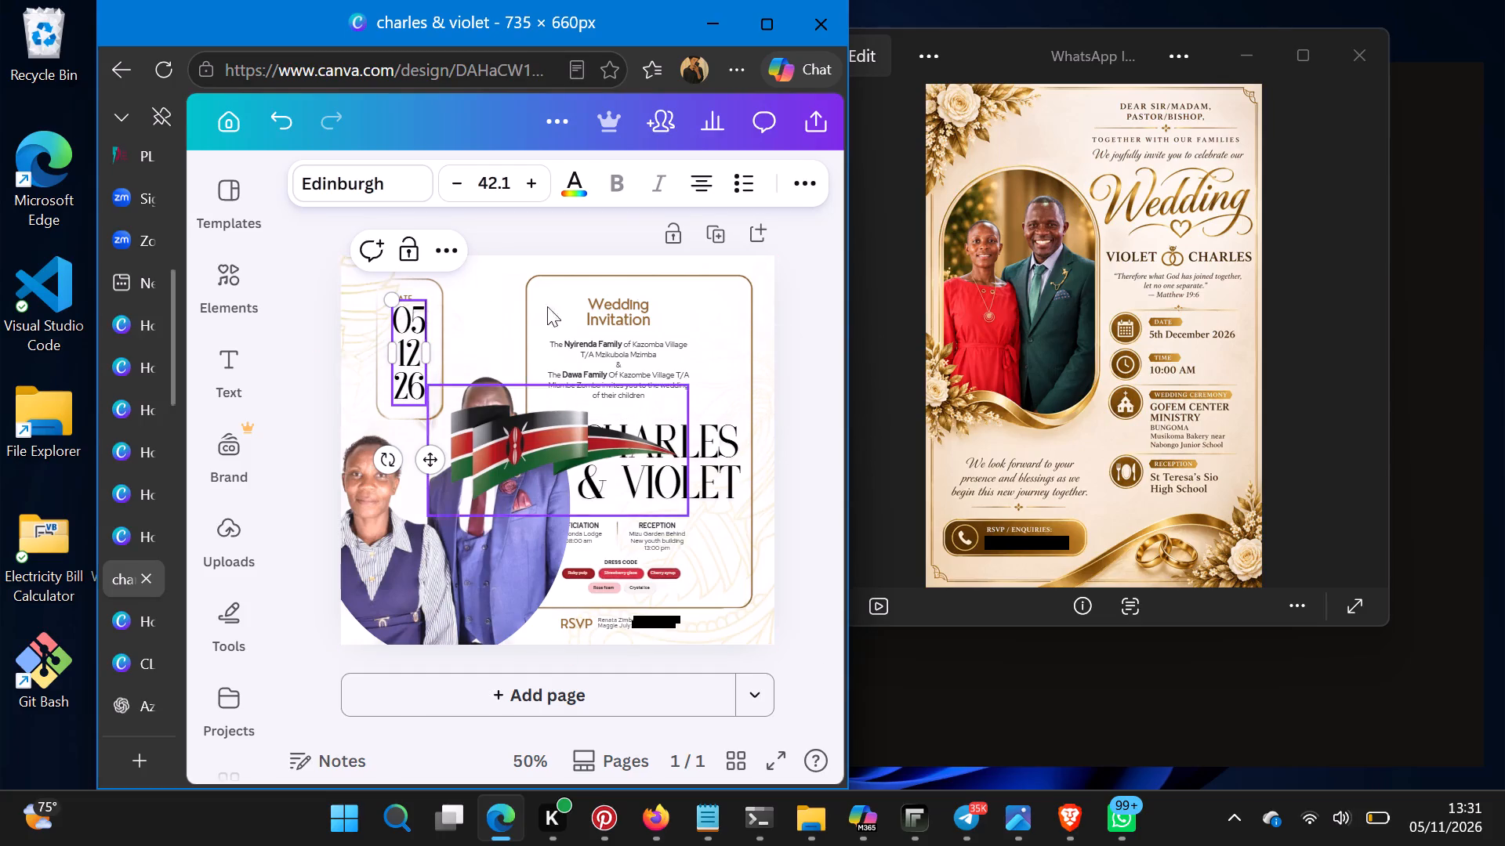
left_click(592, 237)
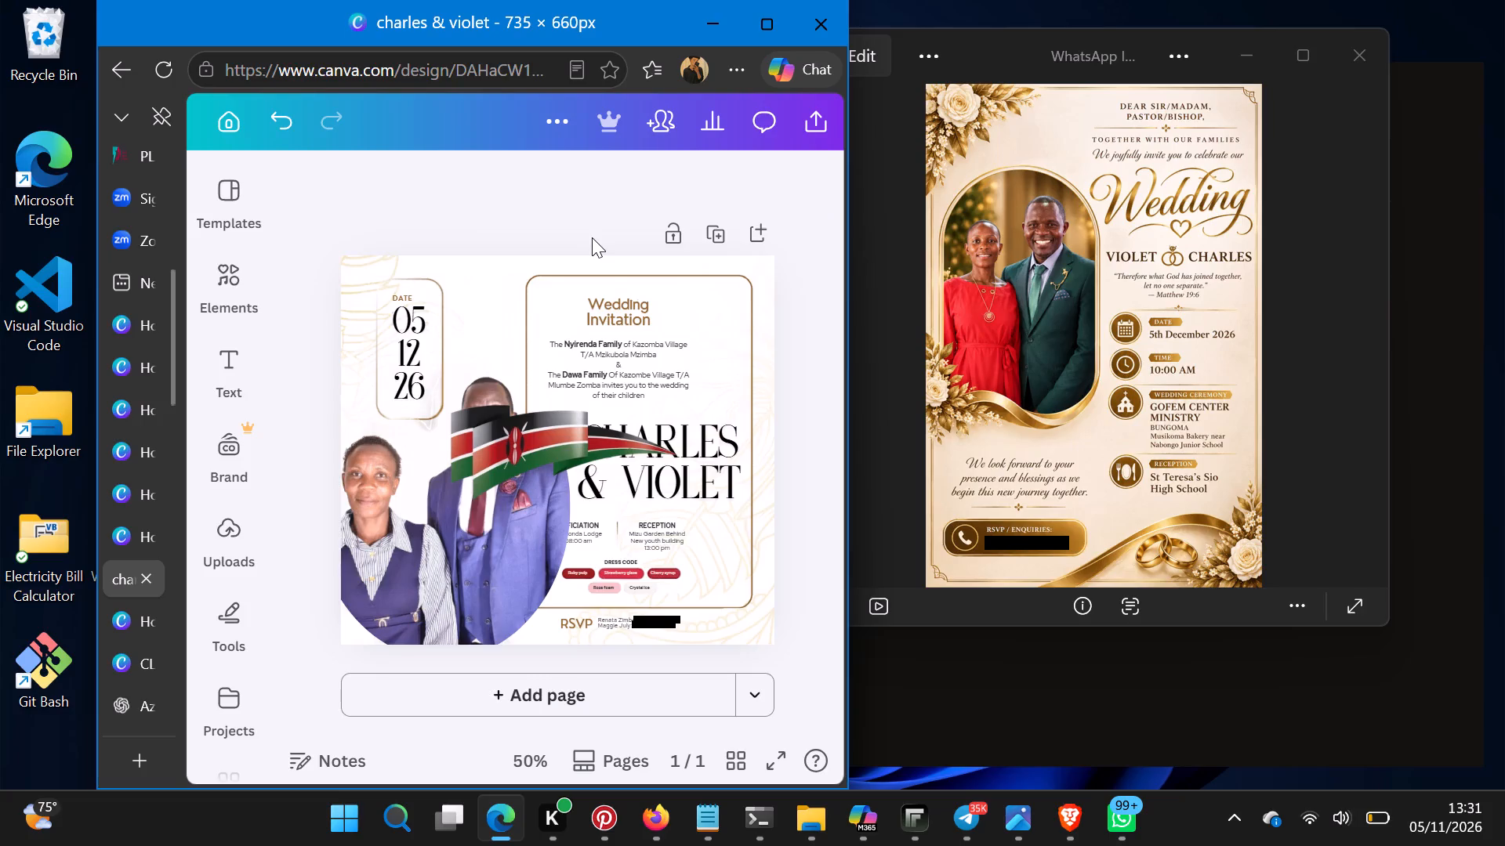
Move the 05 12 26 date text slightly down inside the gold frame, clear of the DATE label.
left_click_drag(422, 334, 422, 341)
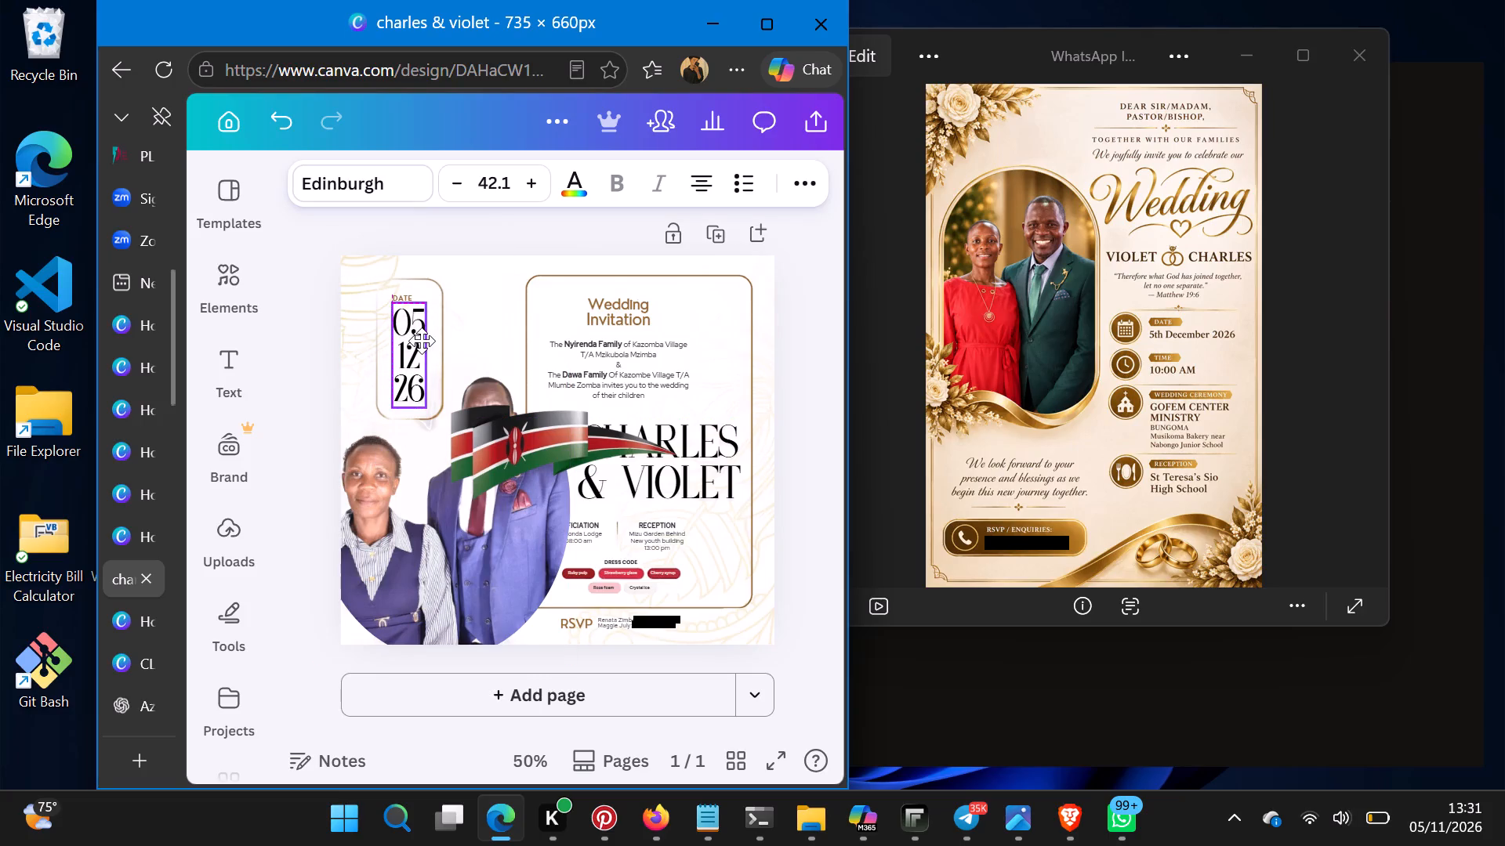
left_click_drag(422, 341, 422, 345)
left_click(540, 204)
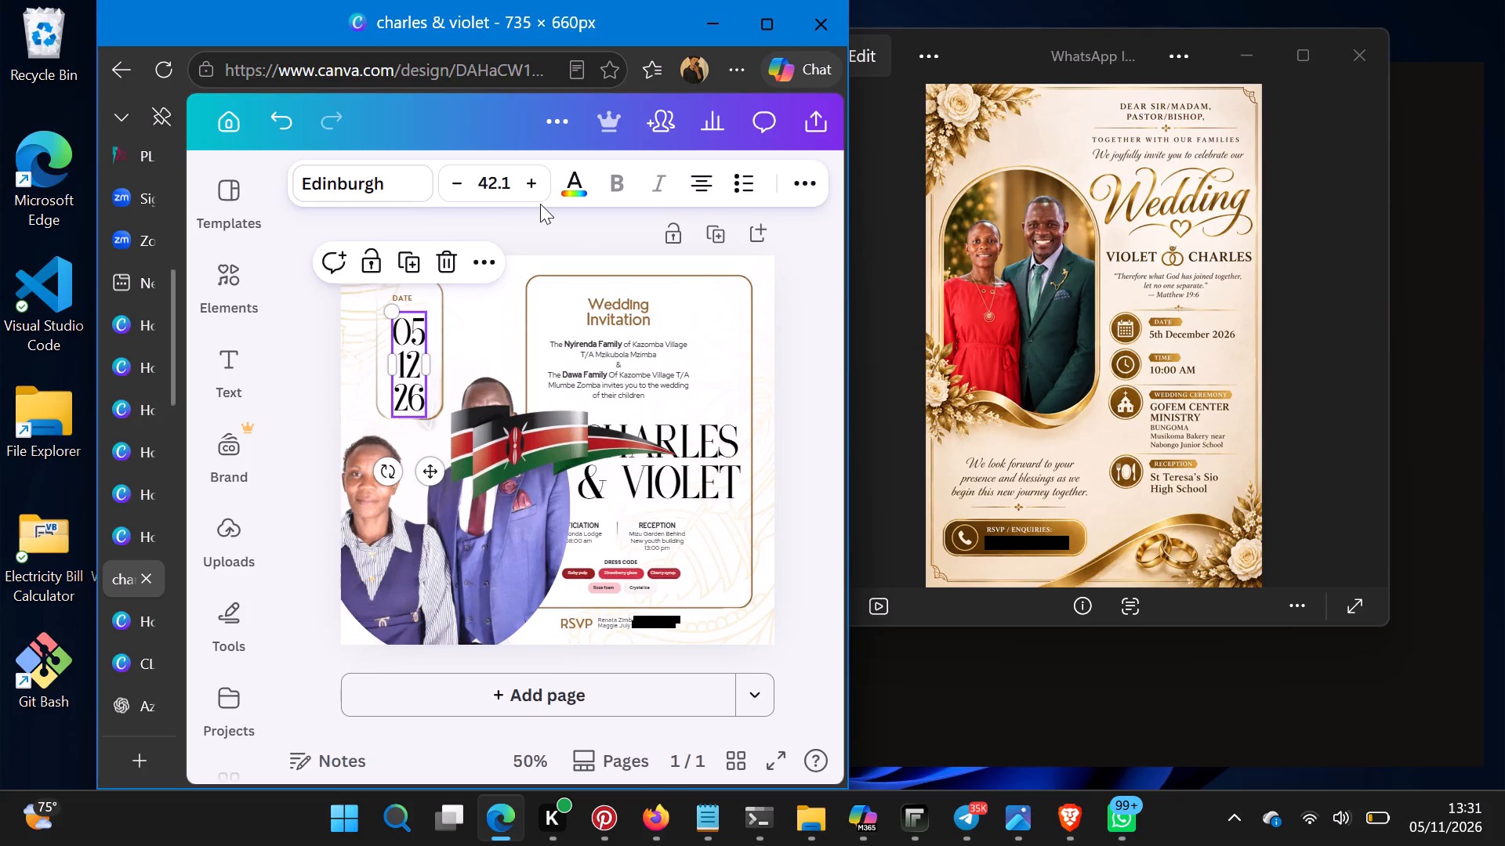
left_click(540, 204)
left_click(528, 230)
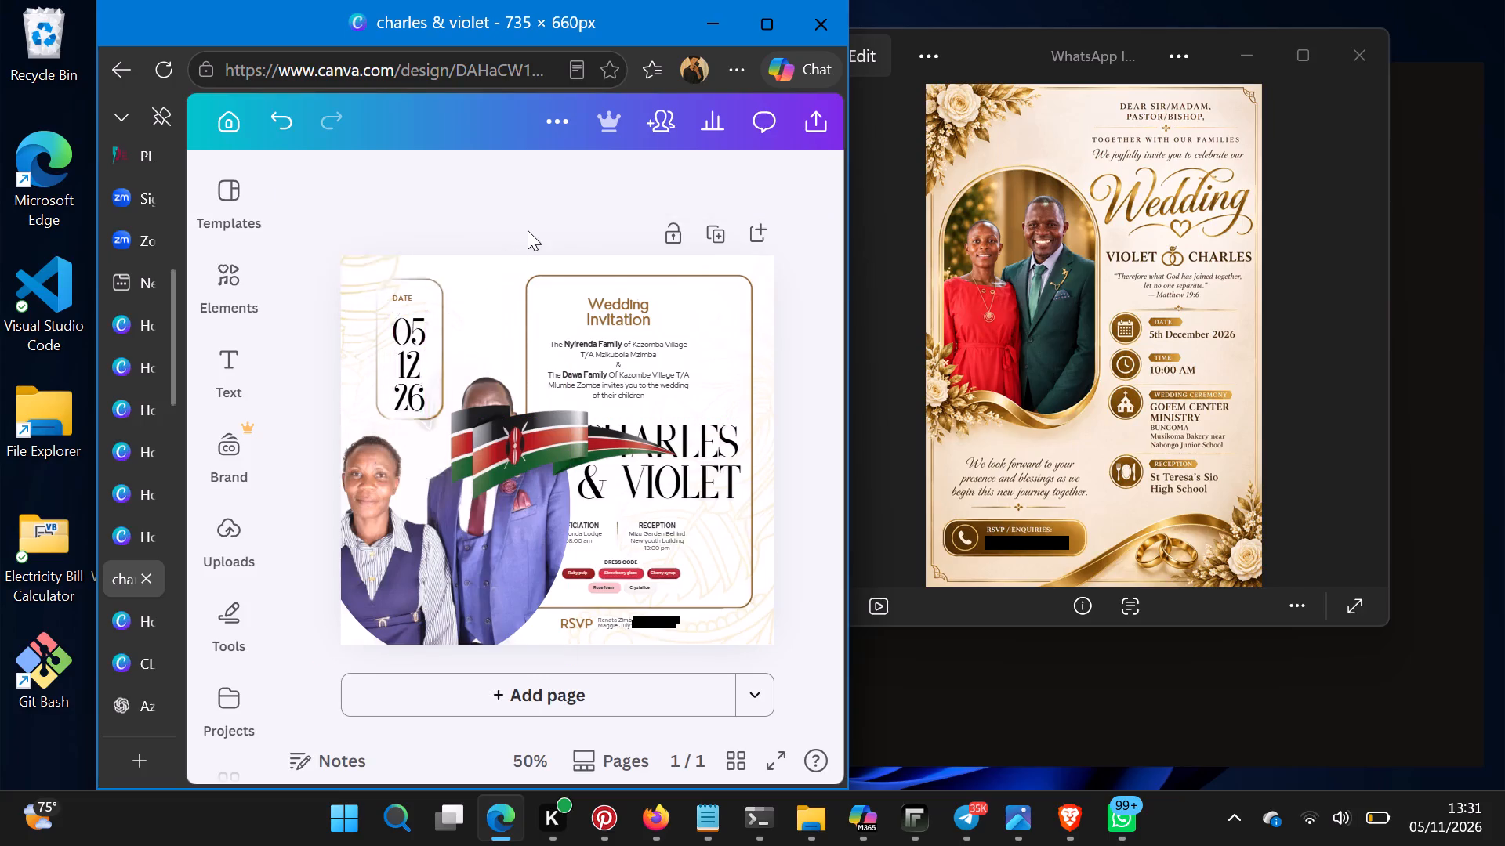
Make the DATE label bold at size 13.1 and widen its text box so the word fits on one line.
left_click(401, 297)
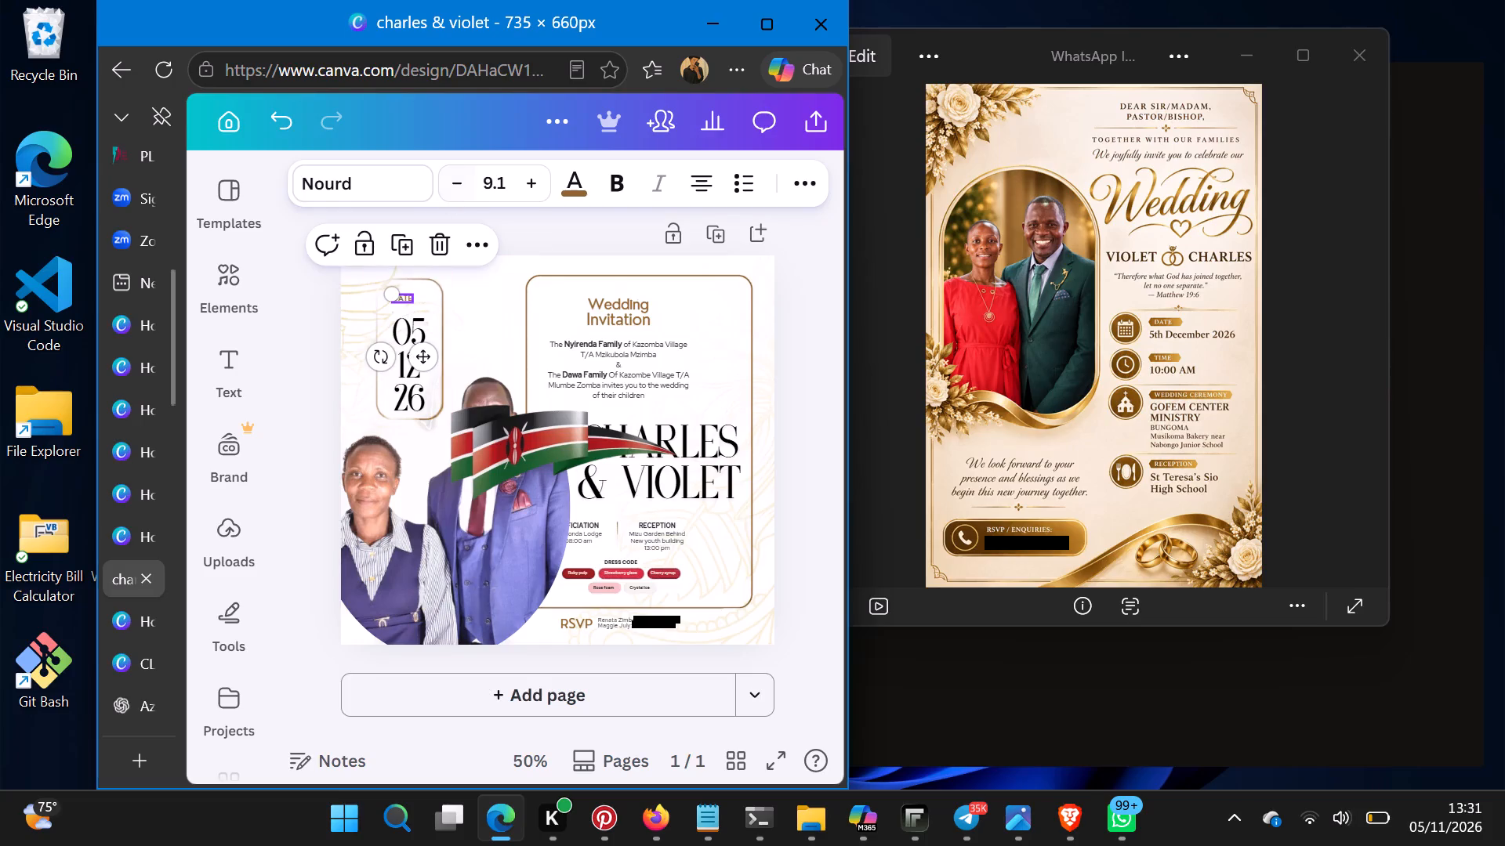
left_click(610, 177)
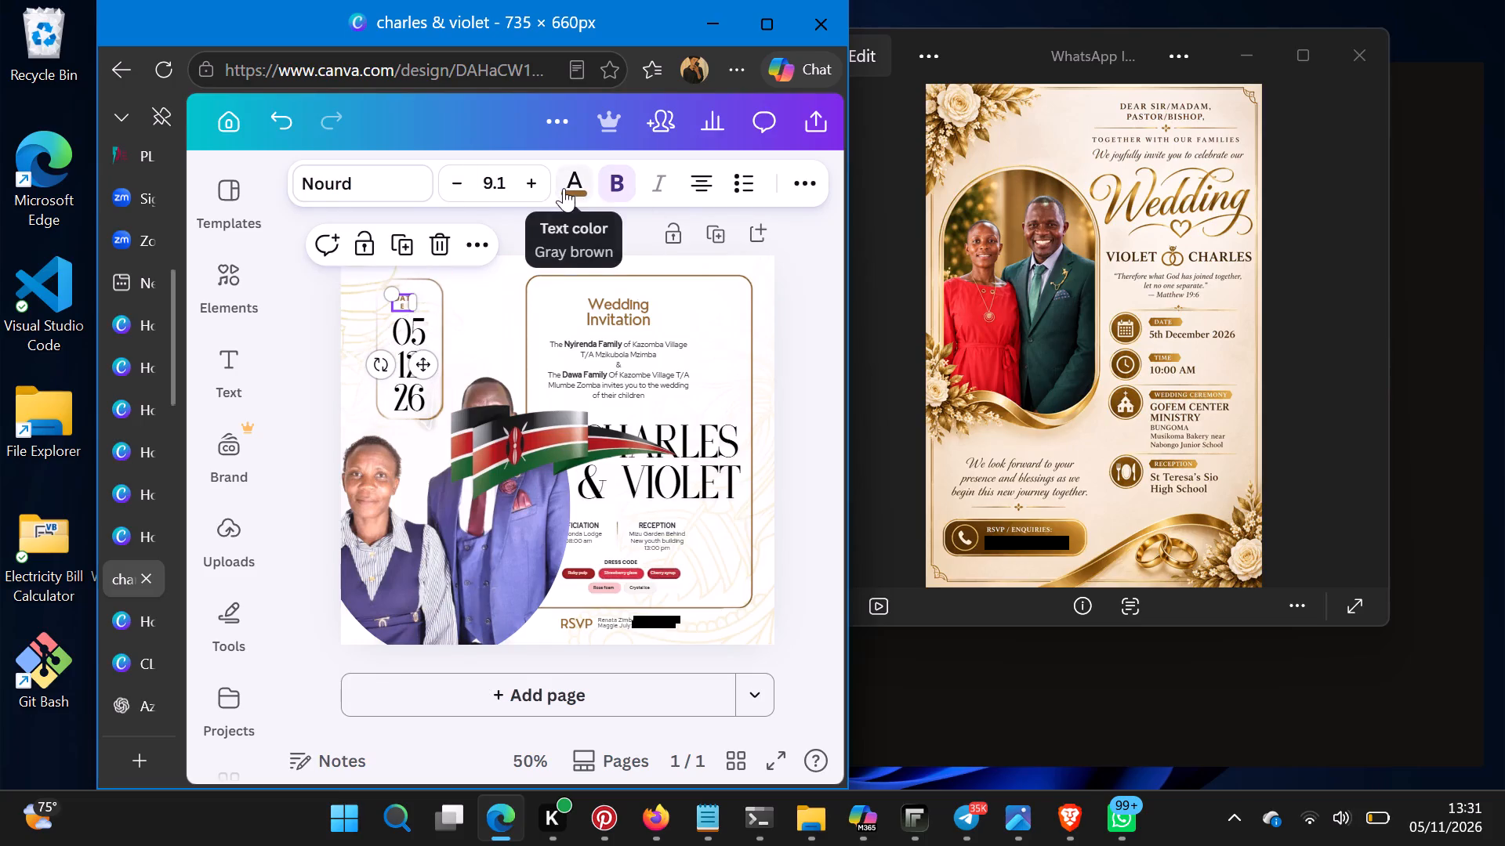
triple_click(531, 186)
left_click(531, 186)
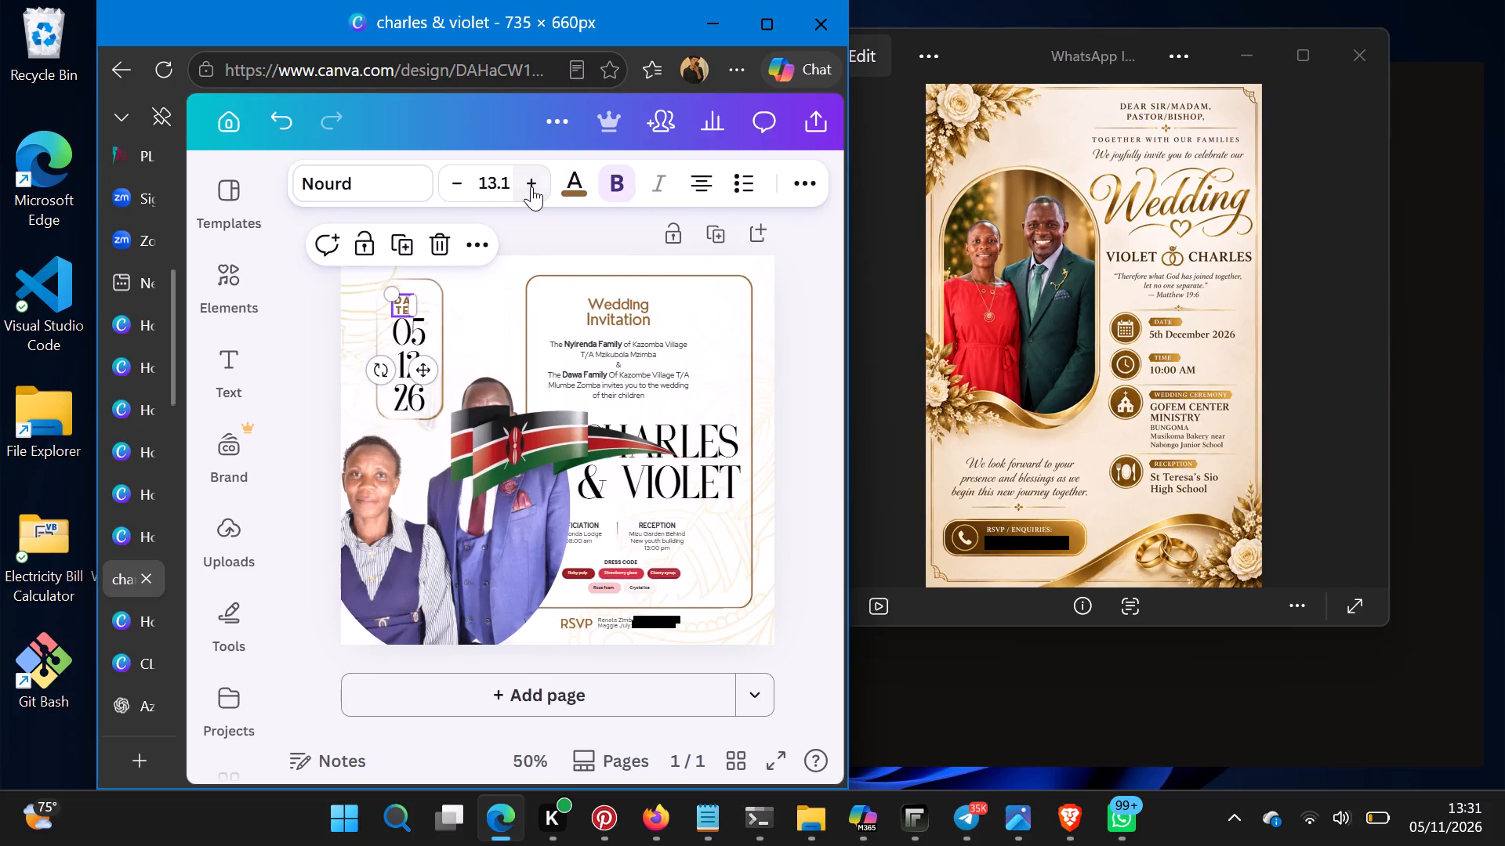
left_click_drag(419, 309, 430, 306)
Delete the Kenyan flag image covering the couple's photo and the names.
left_click(559, 443)
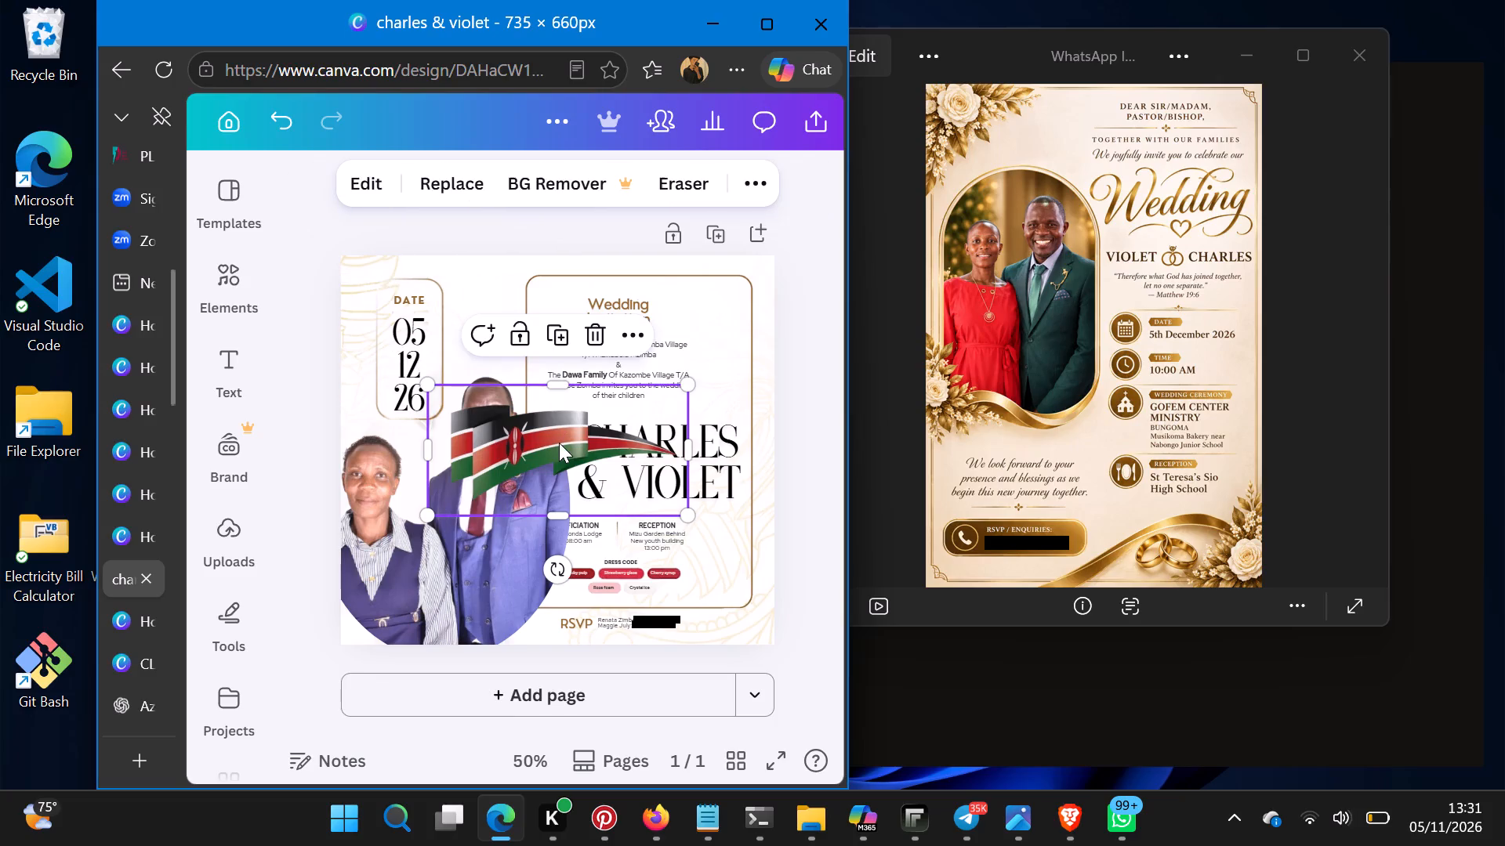
left_click(597, 341)
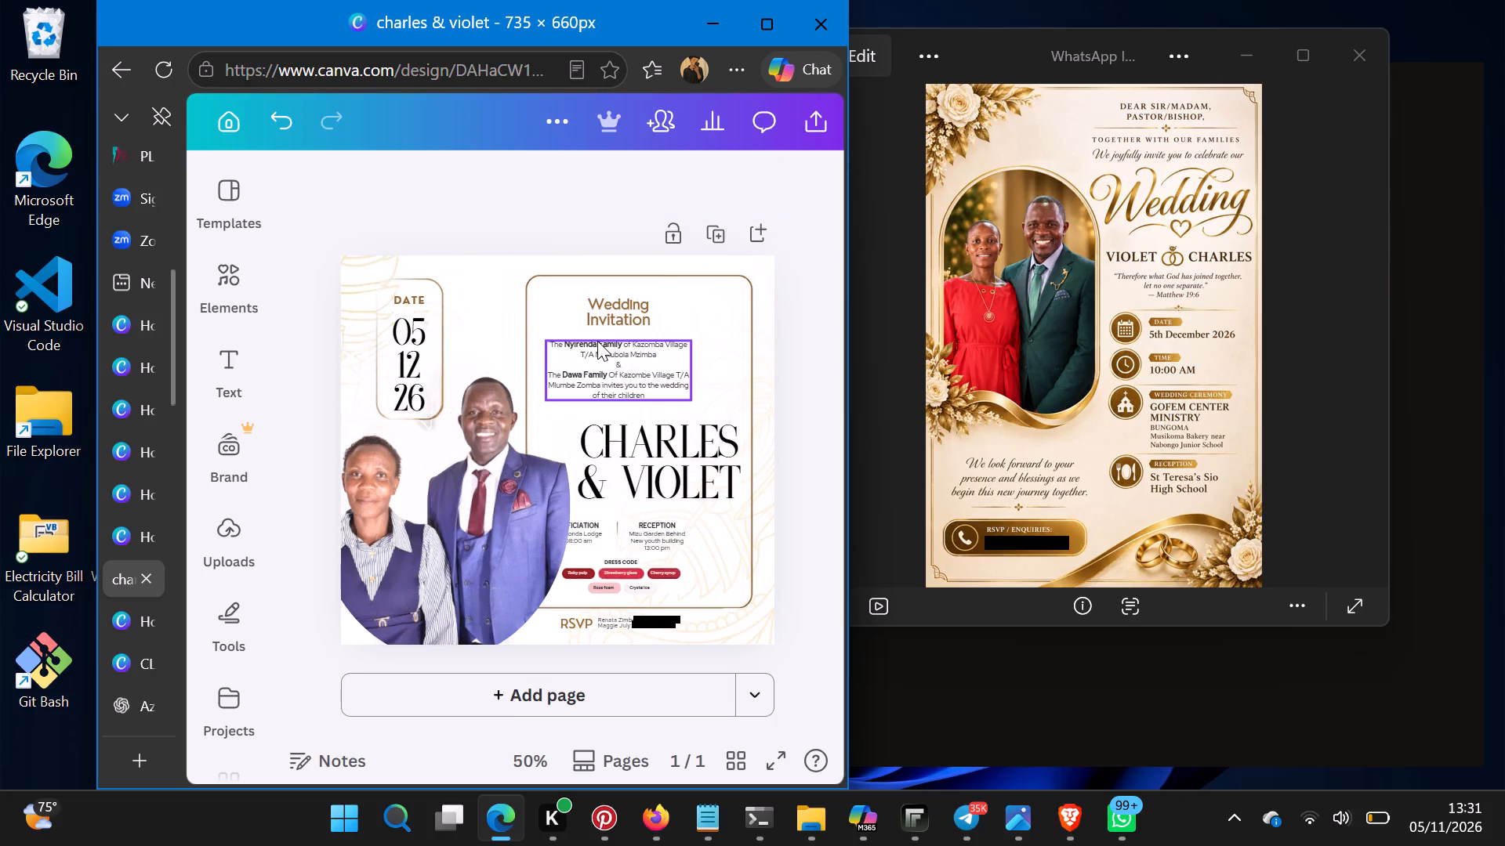
Nudge the DATE label and the 05 12 26 text slightly upward inside the gold frame.
left_click(416, 304)
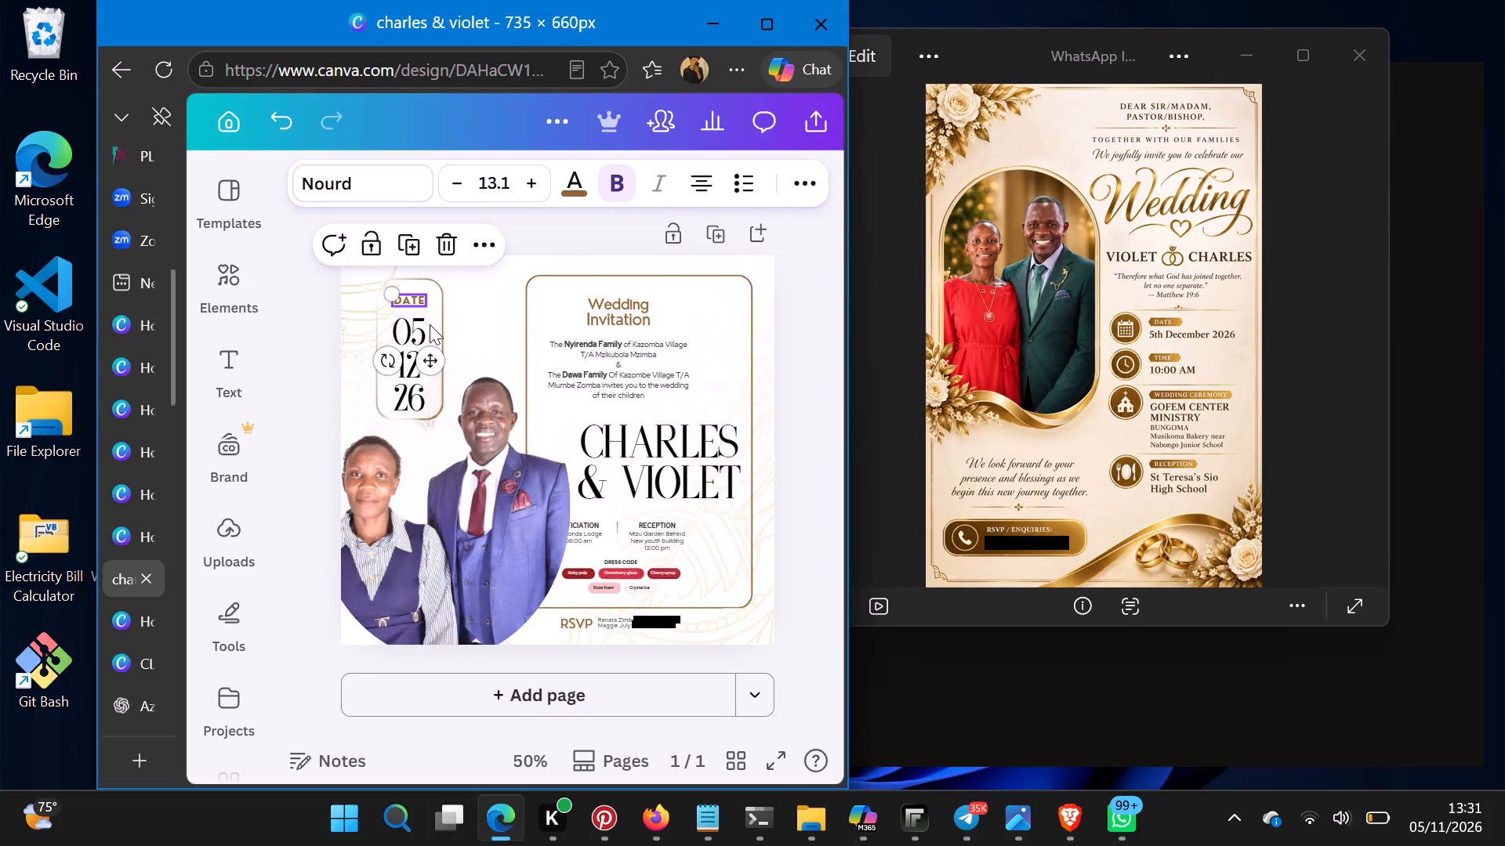
left_click_drag(440, 356, 440, 349)
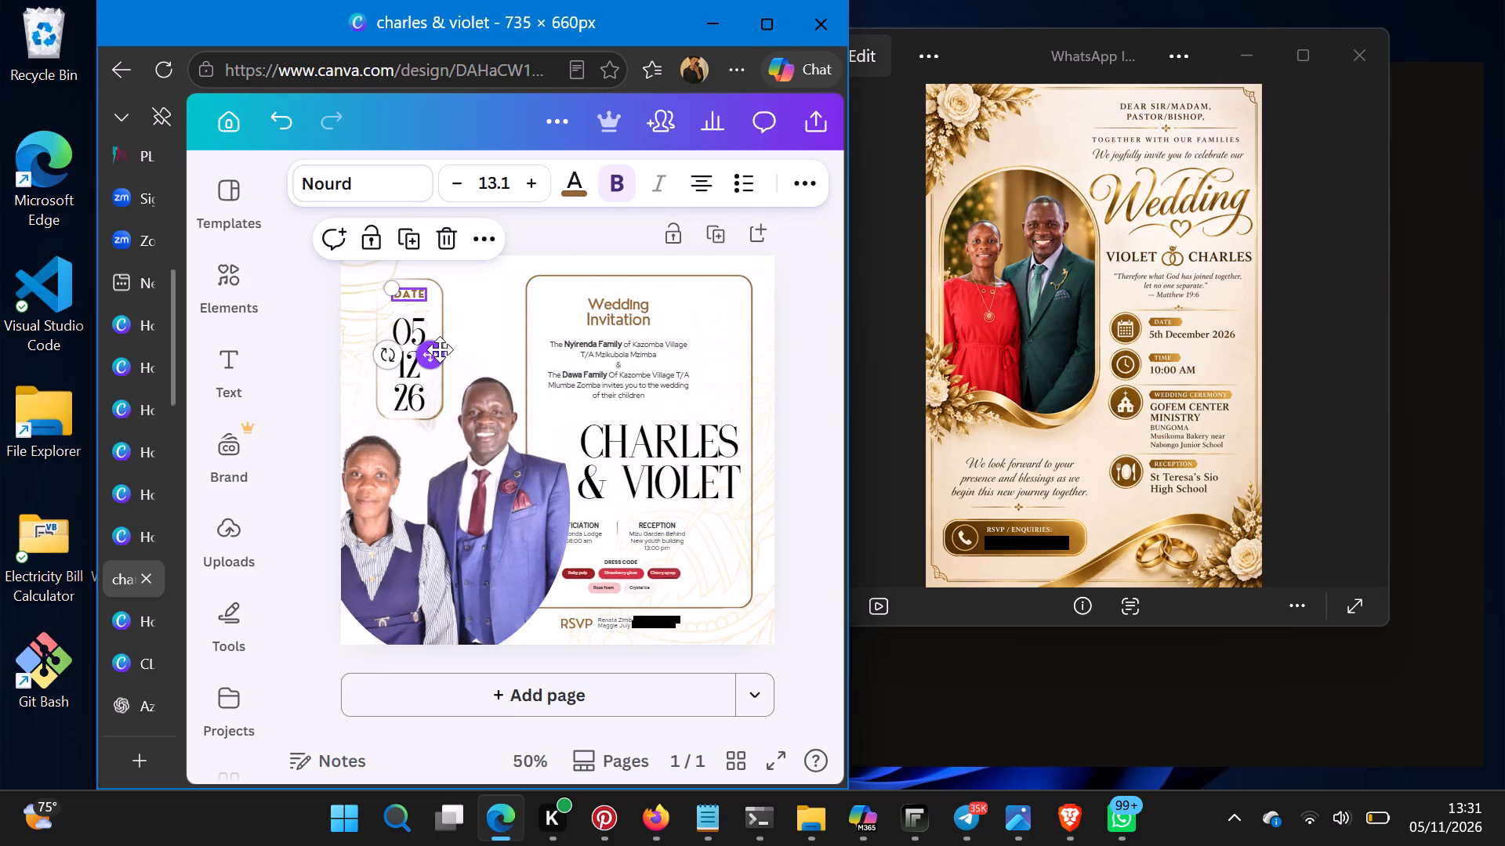
left_click_drag(415, 375, 415, 367)
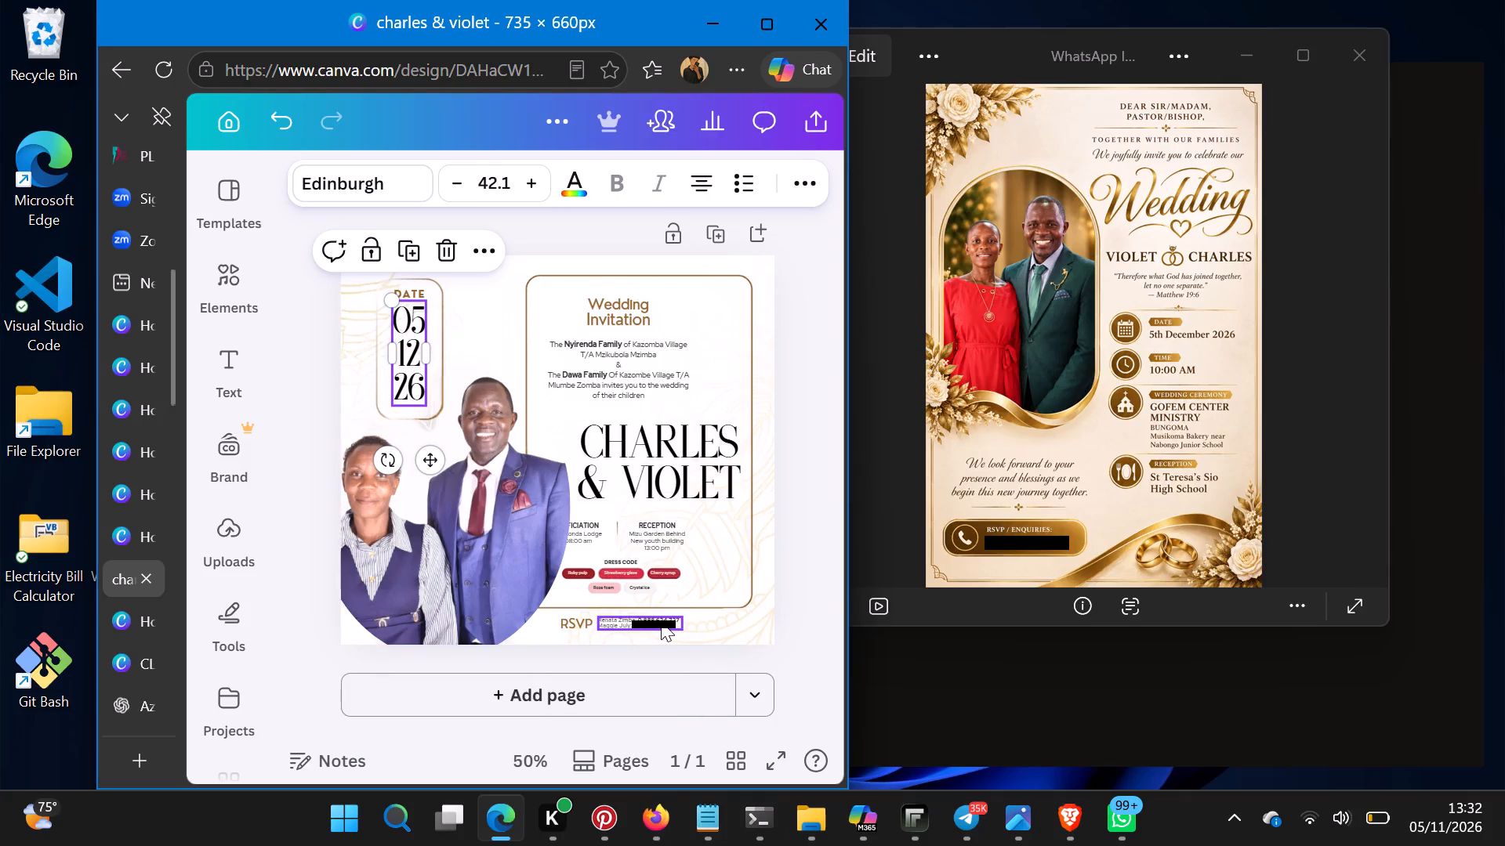
Shift the RSVP contact lines slightly away from the RSVP label.
left_click_drag(661, 621, 670, 626)
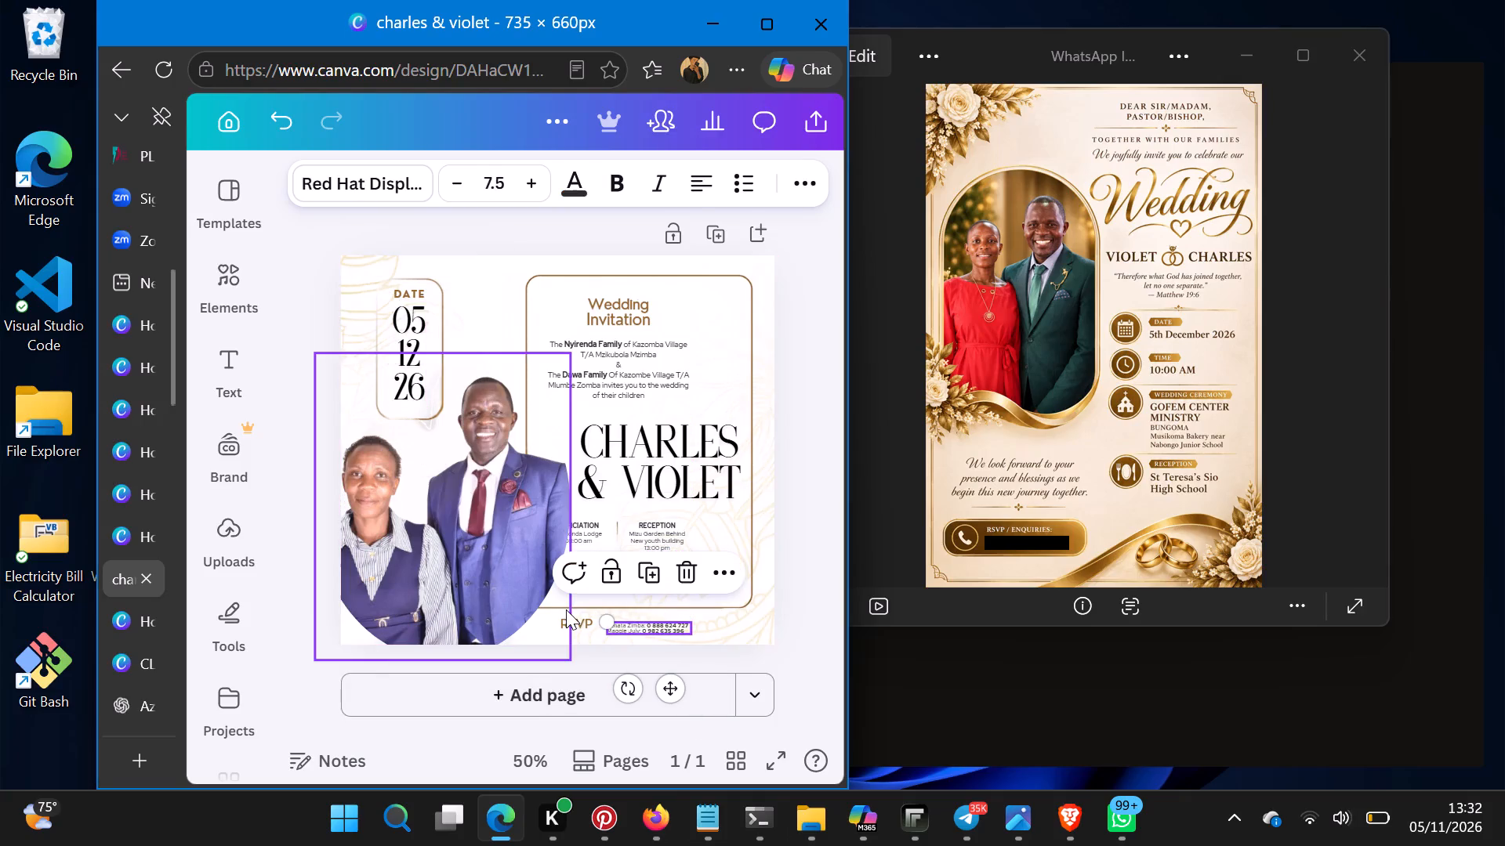
Make the RSVP label bold, widen its text box to fit one line, and align it beside the contact lines.
left_click(583, 625)
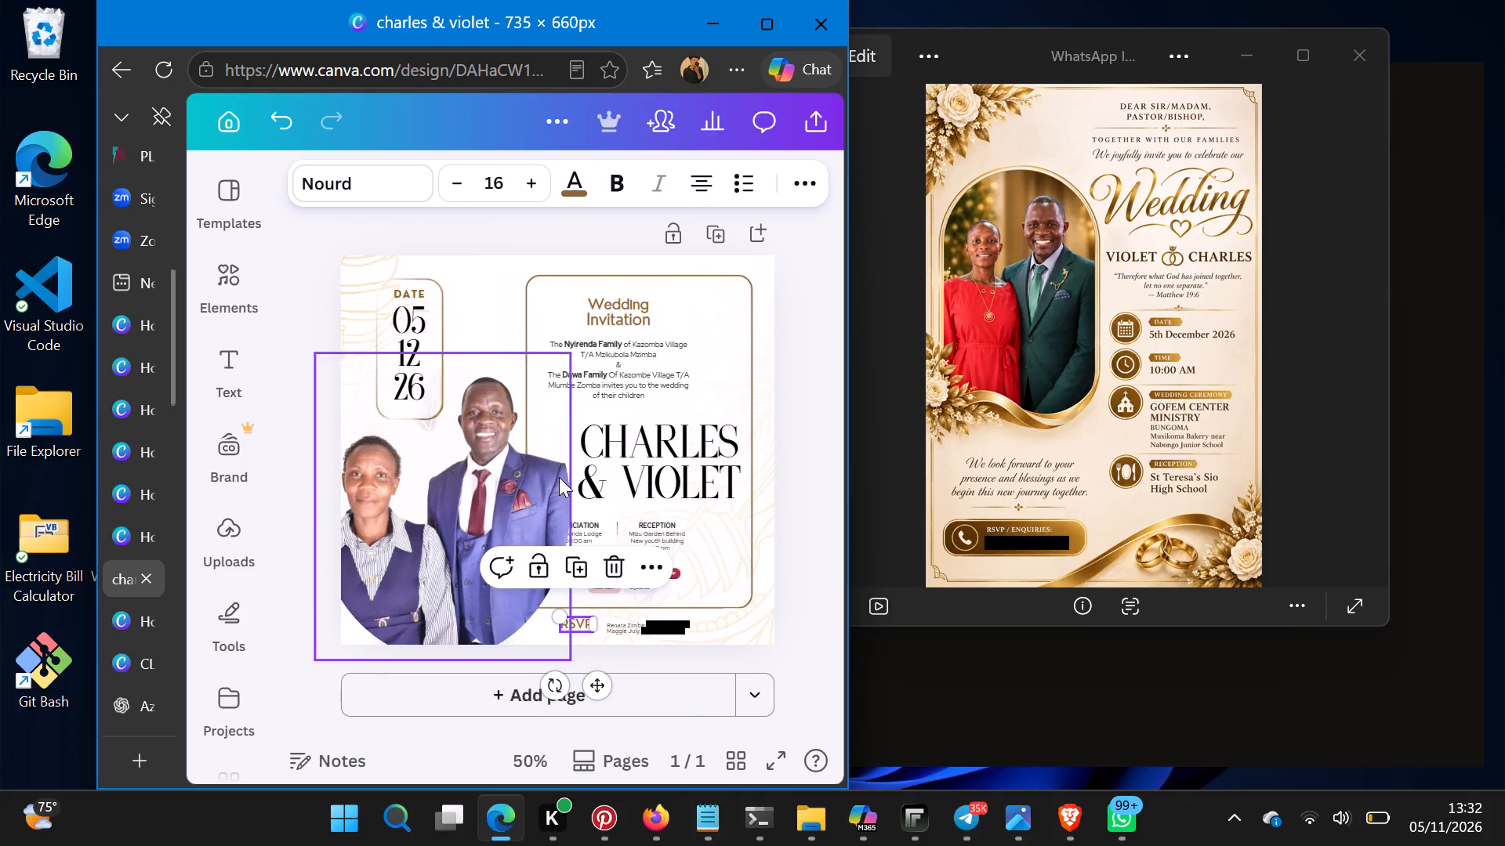
left_click(627, 178)
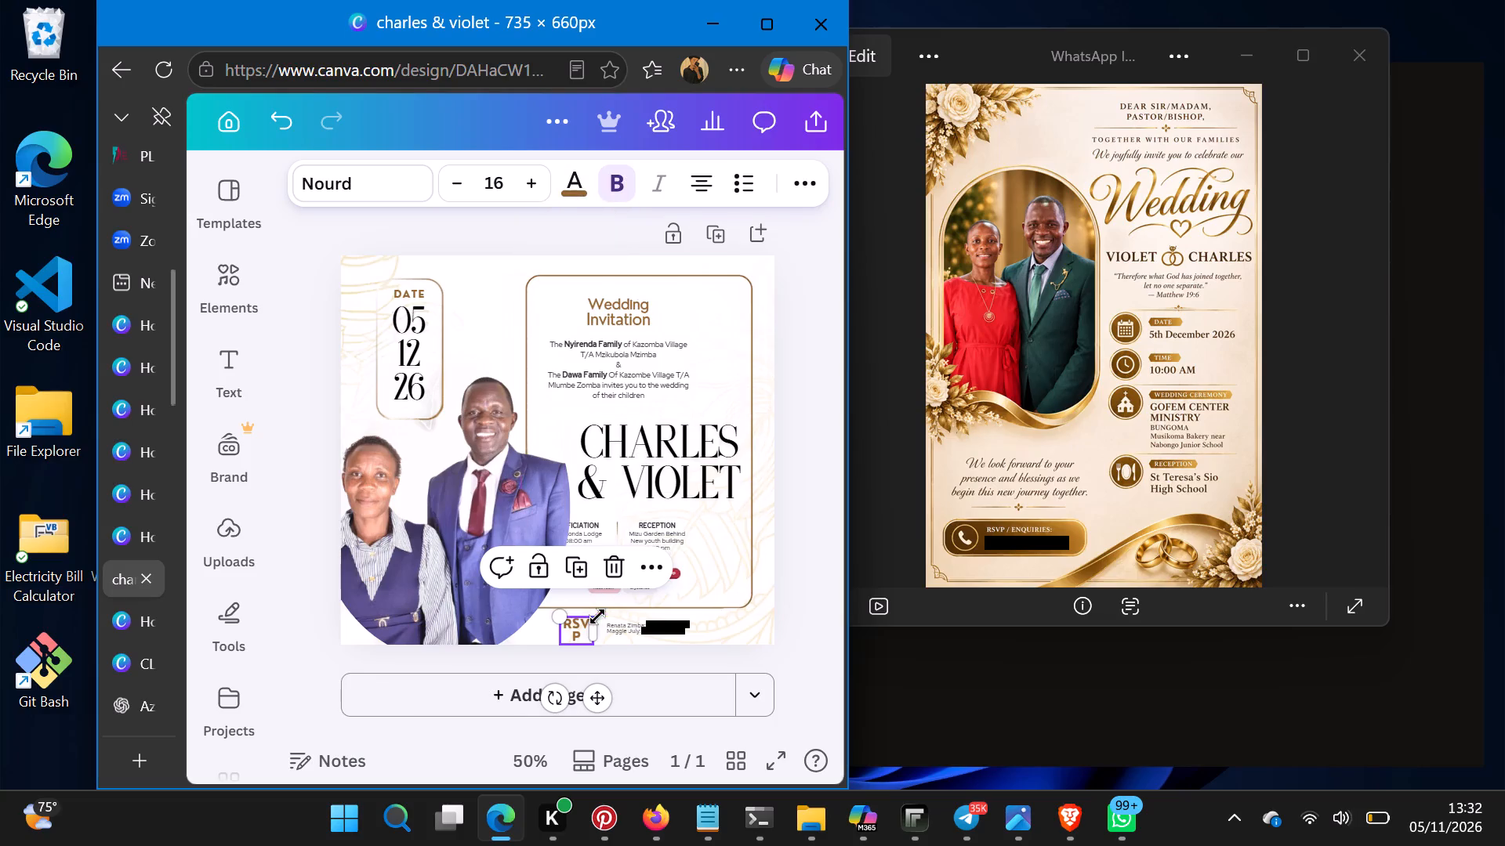
left_click_drag(597, 624, 601, 624)
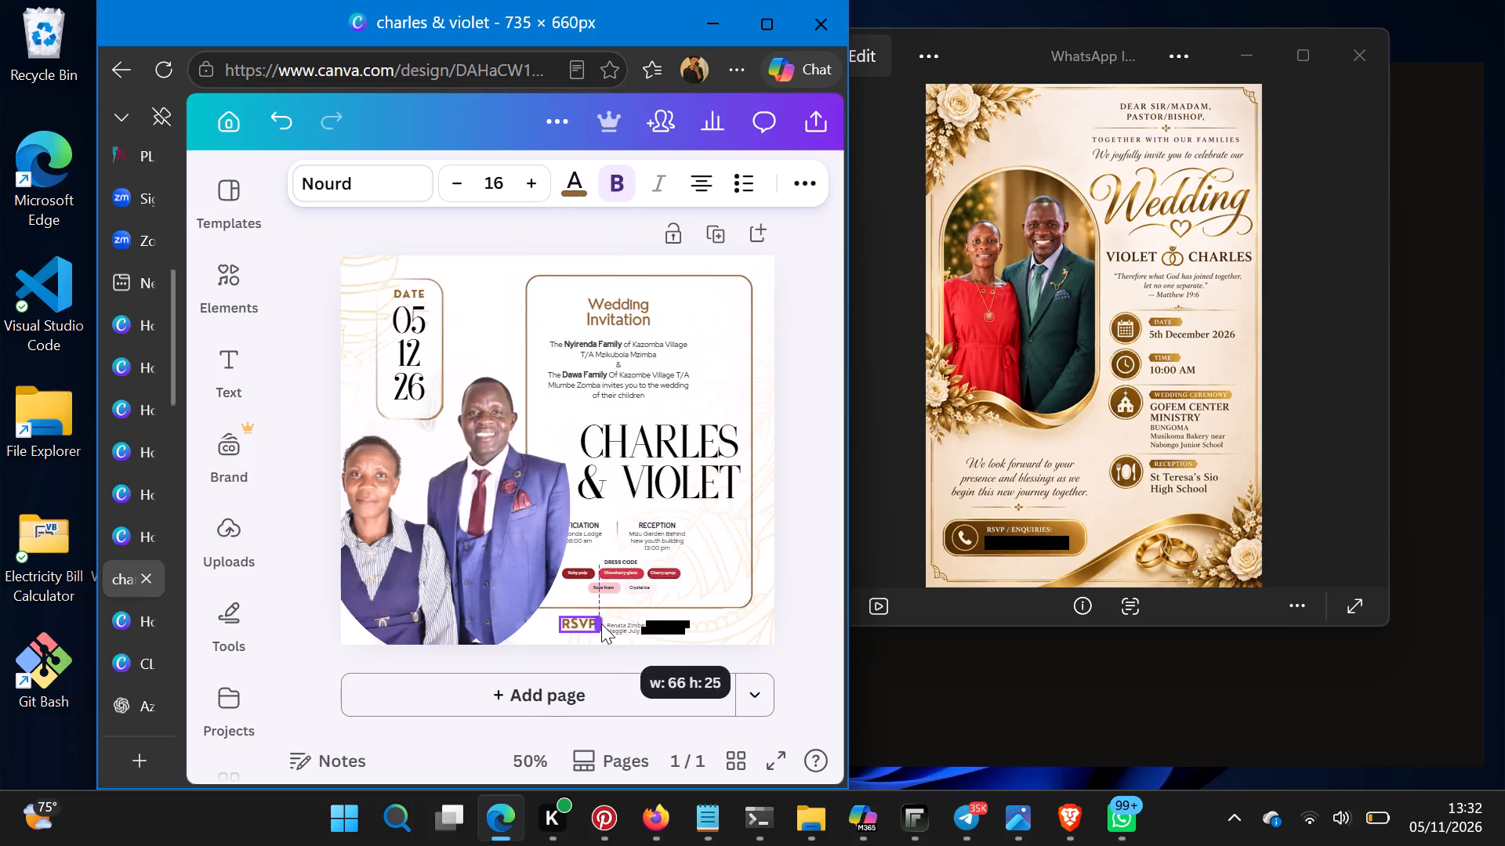
left_click_drag(601, 624, 607, 622)
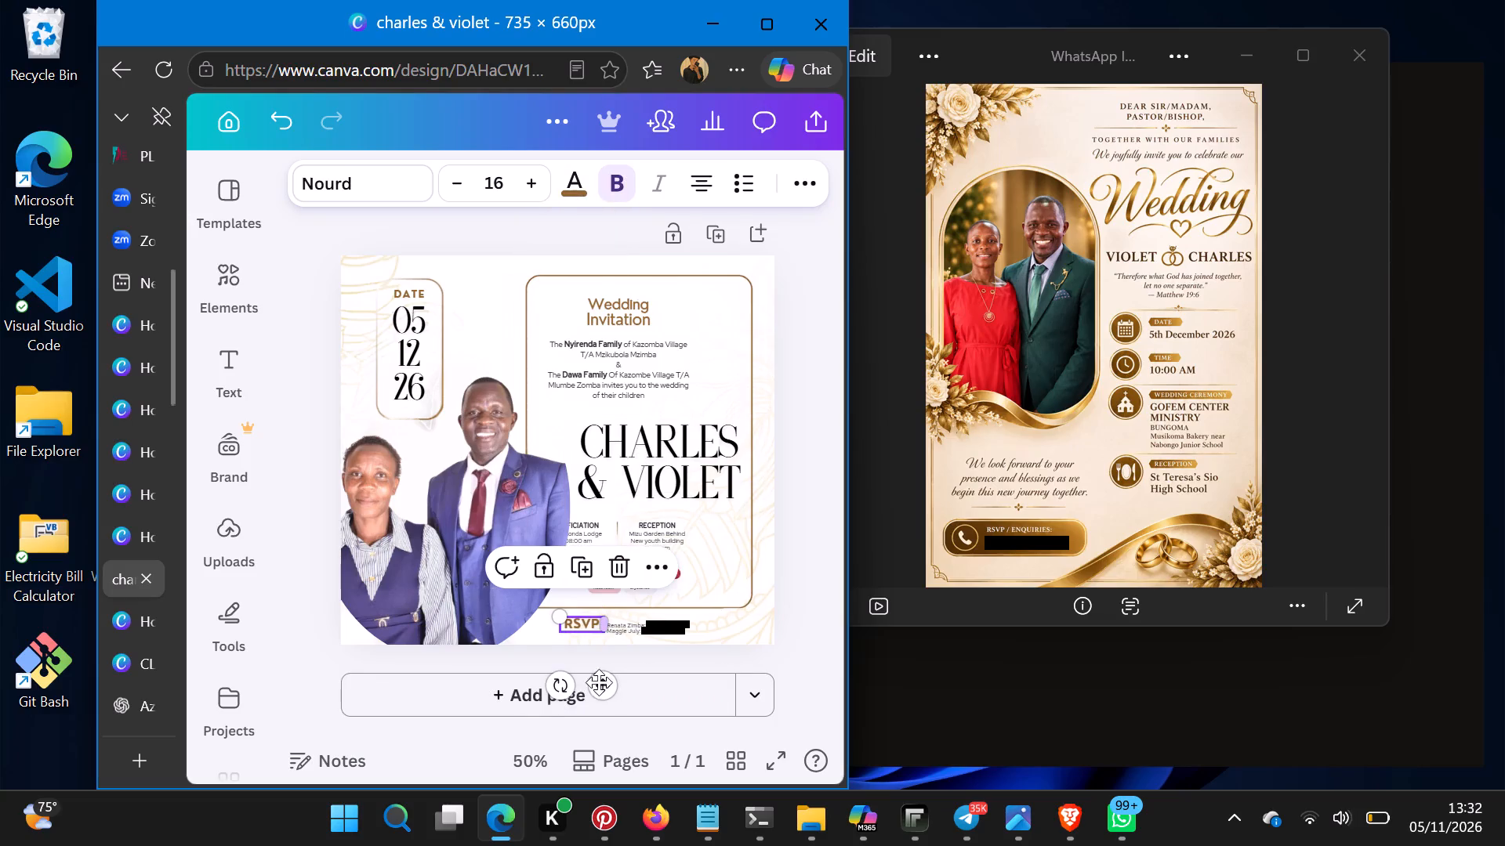
left_click(599, 696)
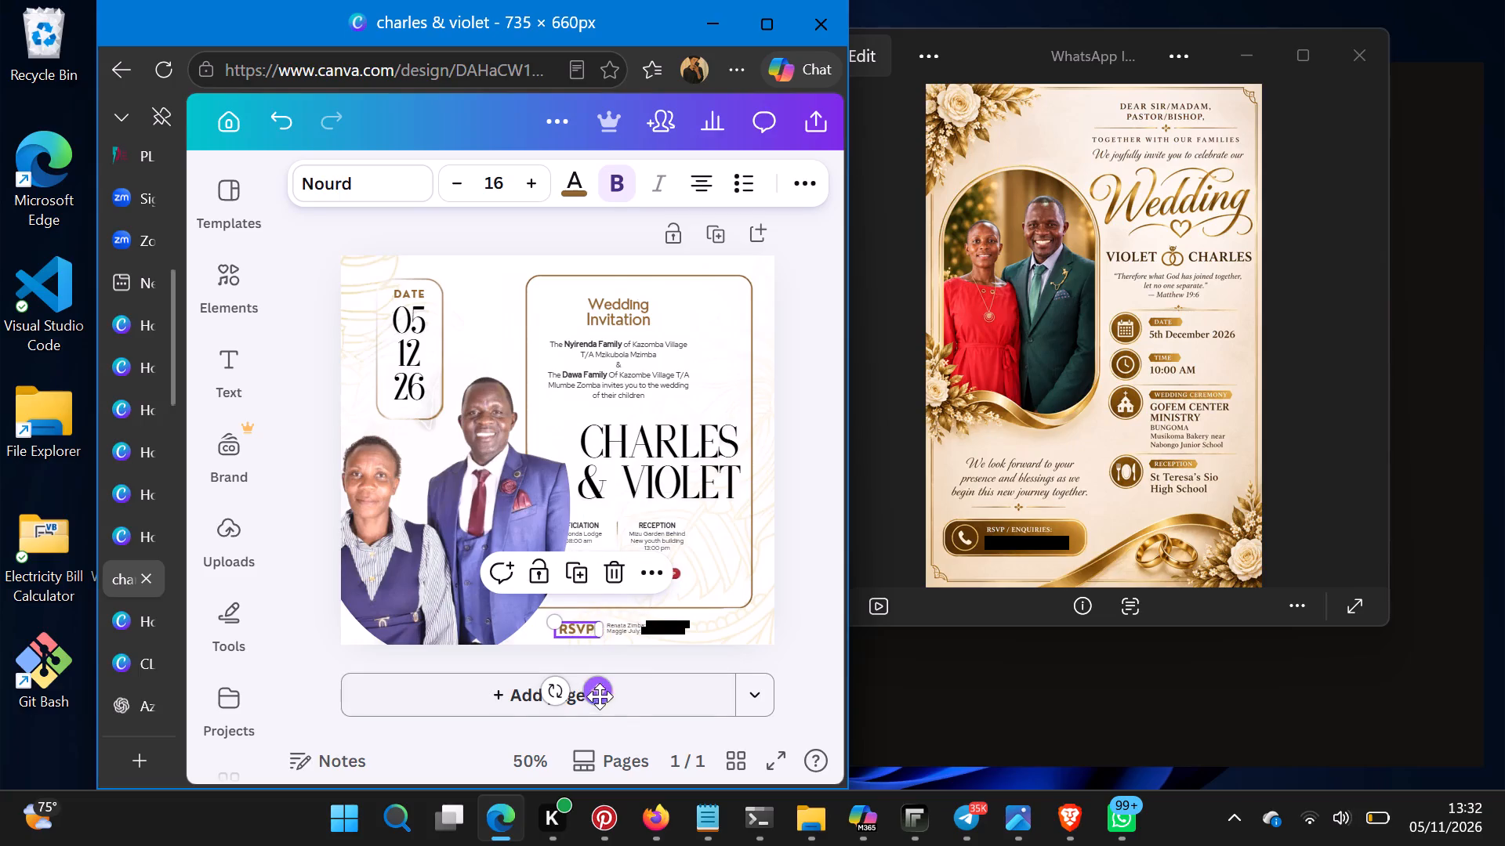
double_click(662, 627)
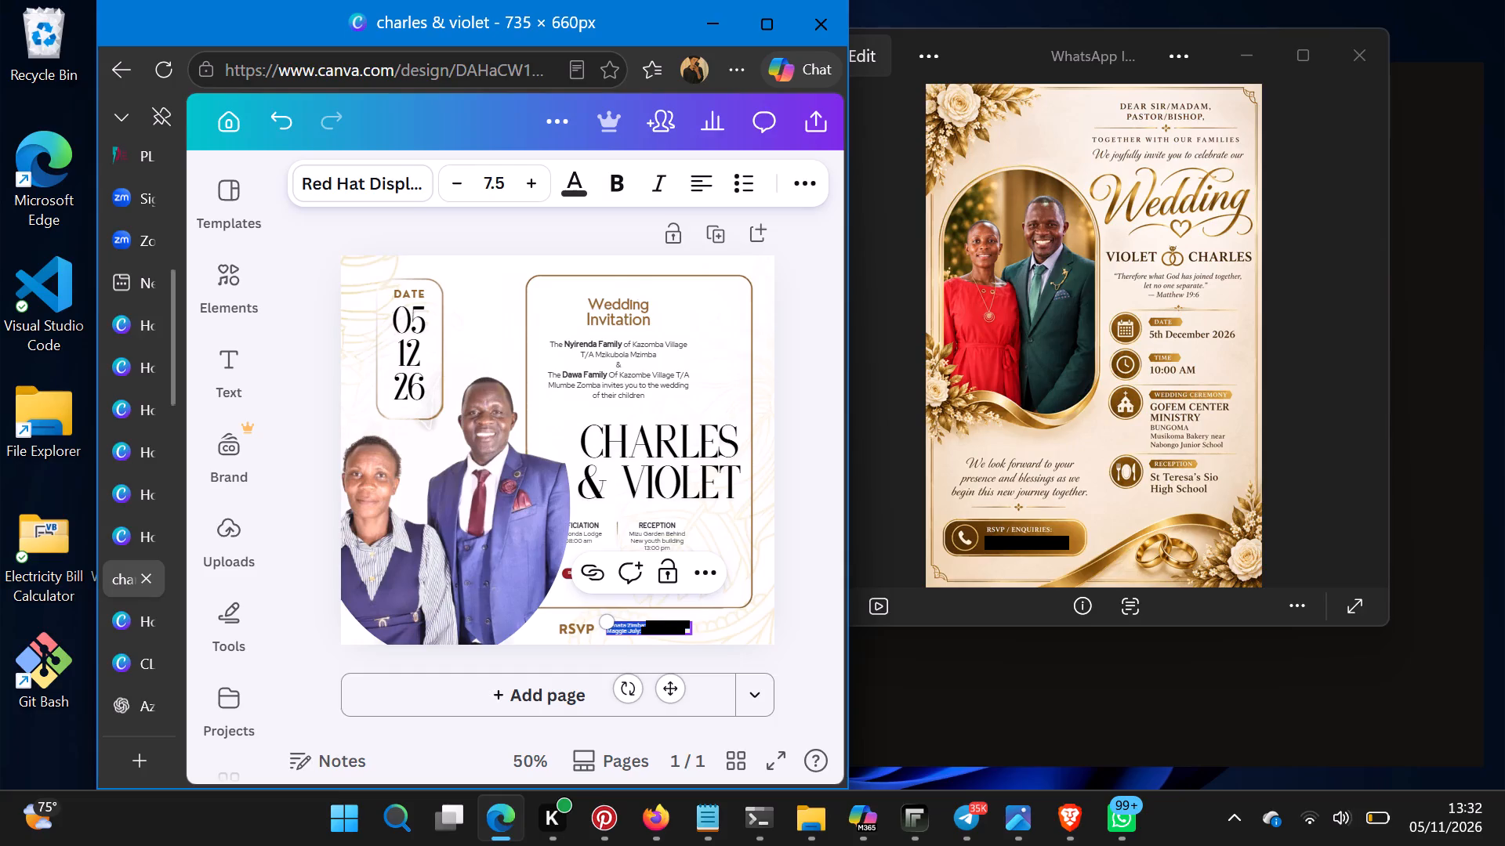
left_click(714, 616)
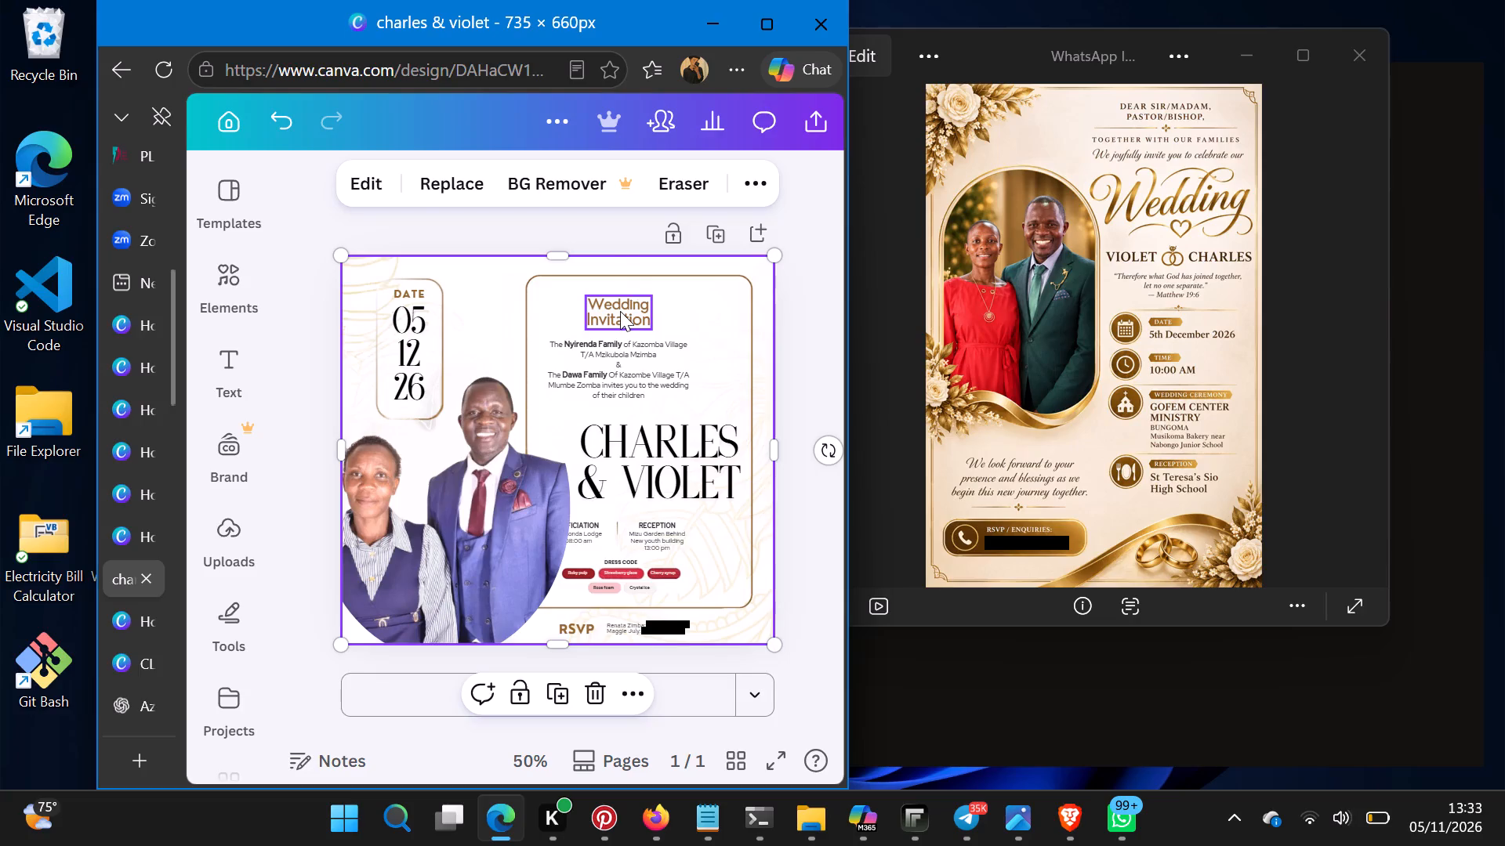
Move the Wedding Invitation heading down to just above the couple's names.
left_click_drag(620, 311, 683, 410)
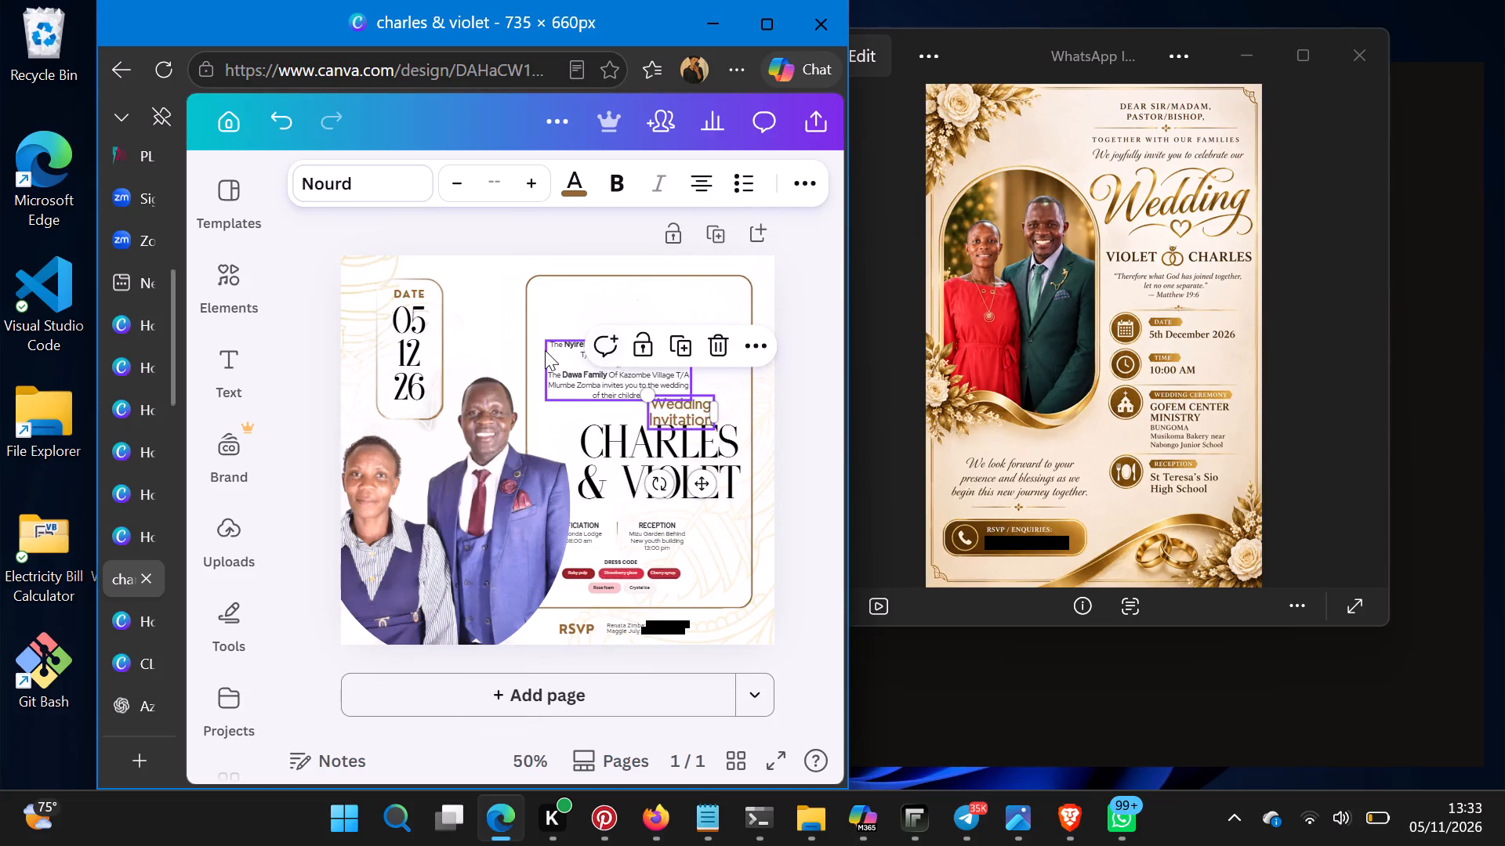
triple_click(545, 350)
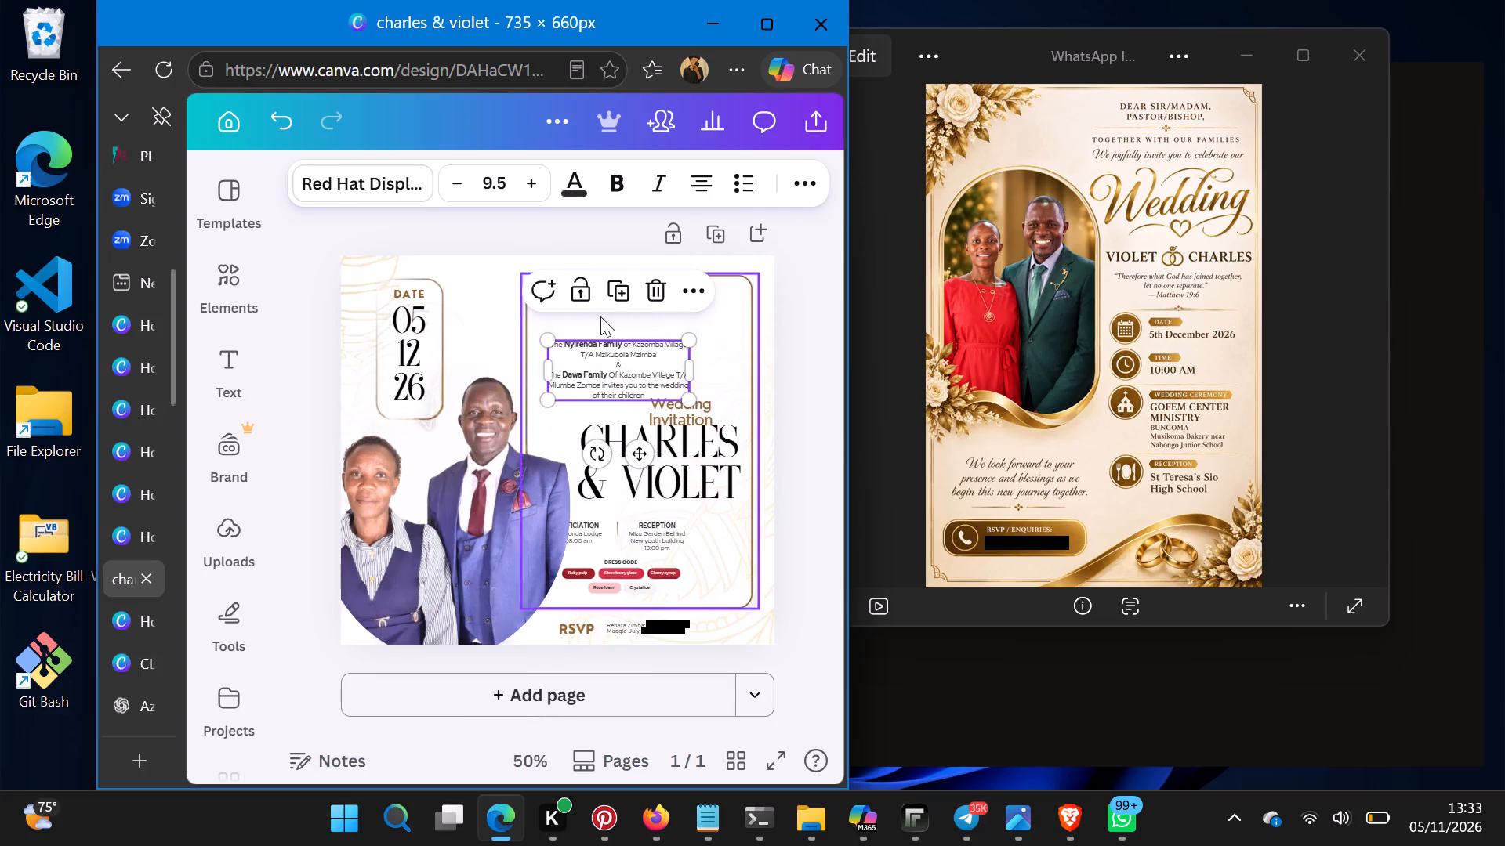
left_click(613, 298)
left_click_drag(658, 459, 691, 396)
Replace all the text of the original family paragraph with "TOGETHER WITH OUR FAMILIES".
triple_click(575, 369)
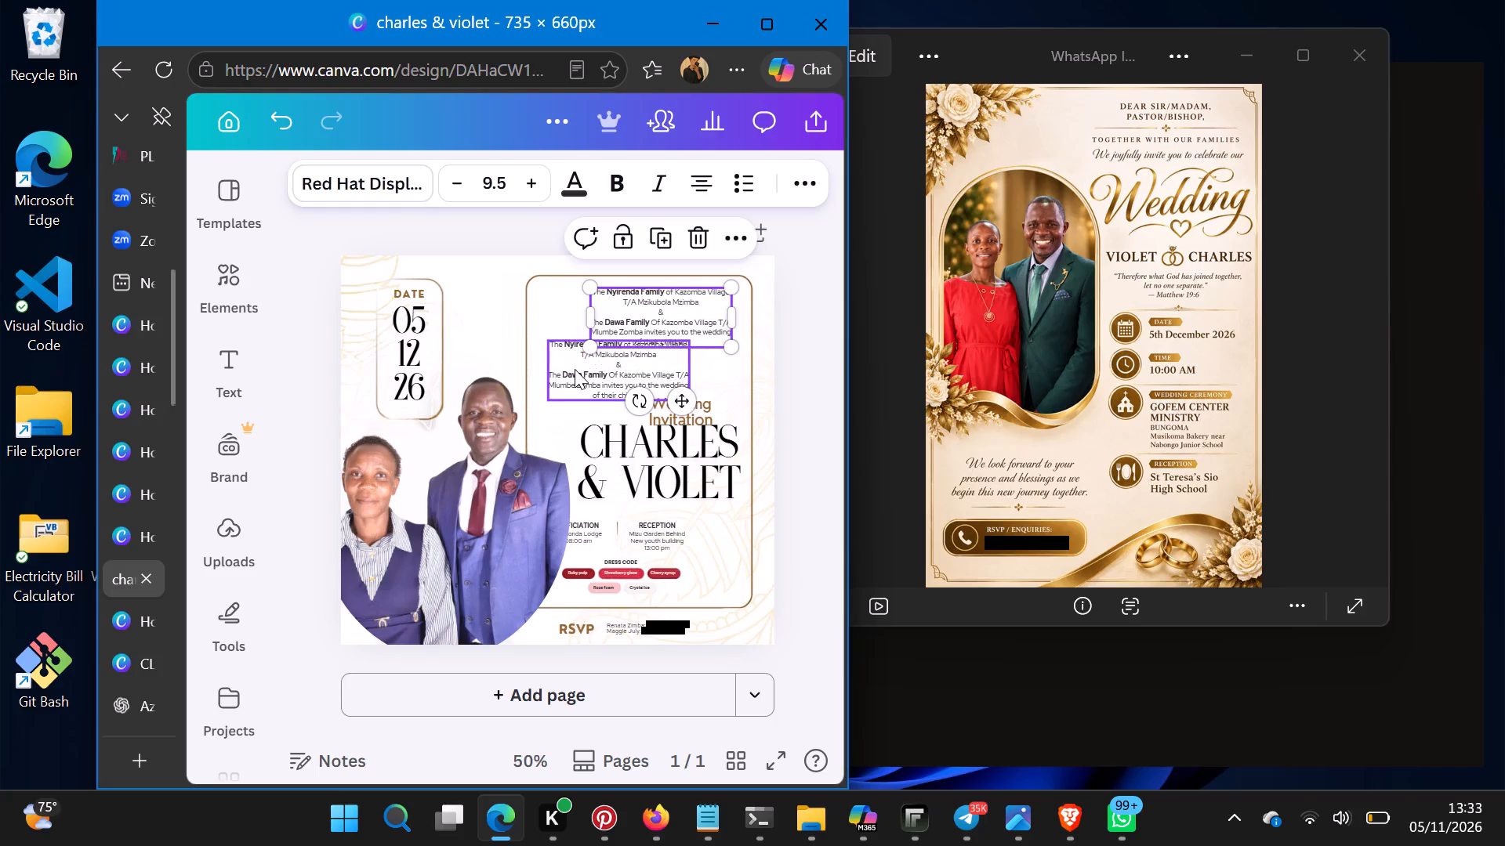
triple_click(575, 369)
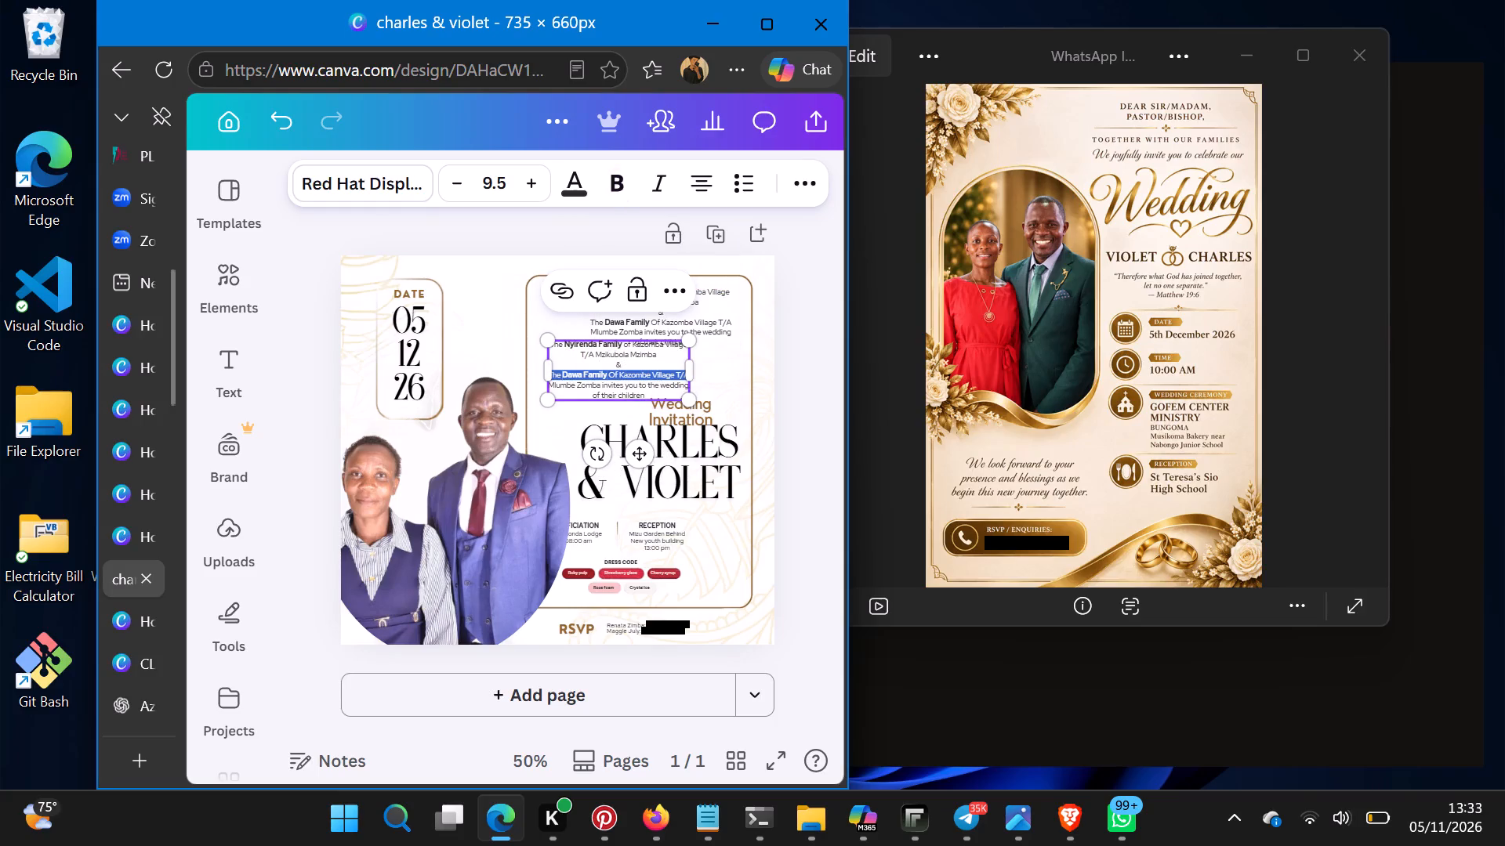
left_click(560, 352)
left_click_drag(560, 352, 555, 345)
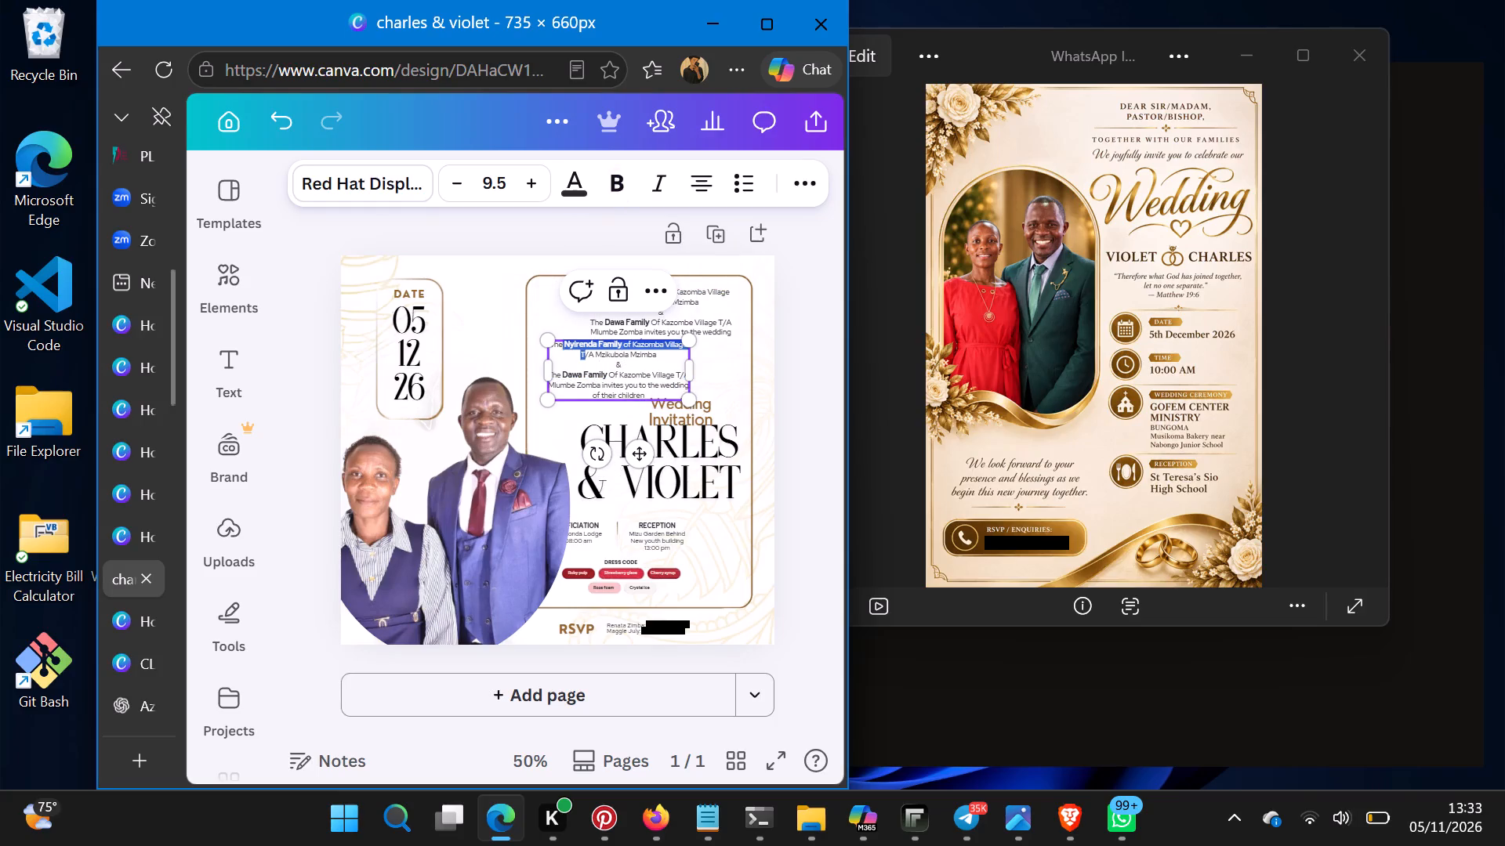
left_click_drag(555, 345, 553, 345)
triple_click(553, 345)
left_click_drag(553, 345, 561, 345)
left_click(561, 345)
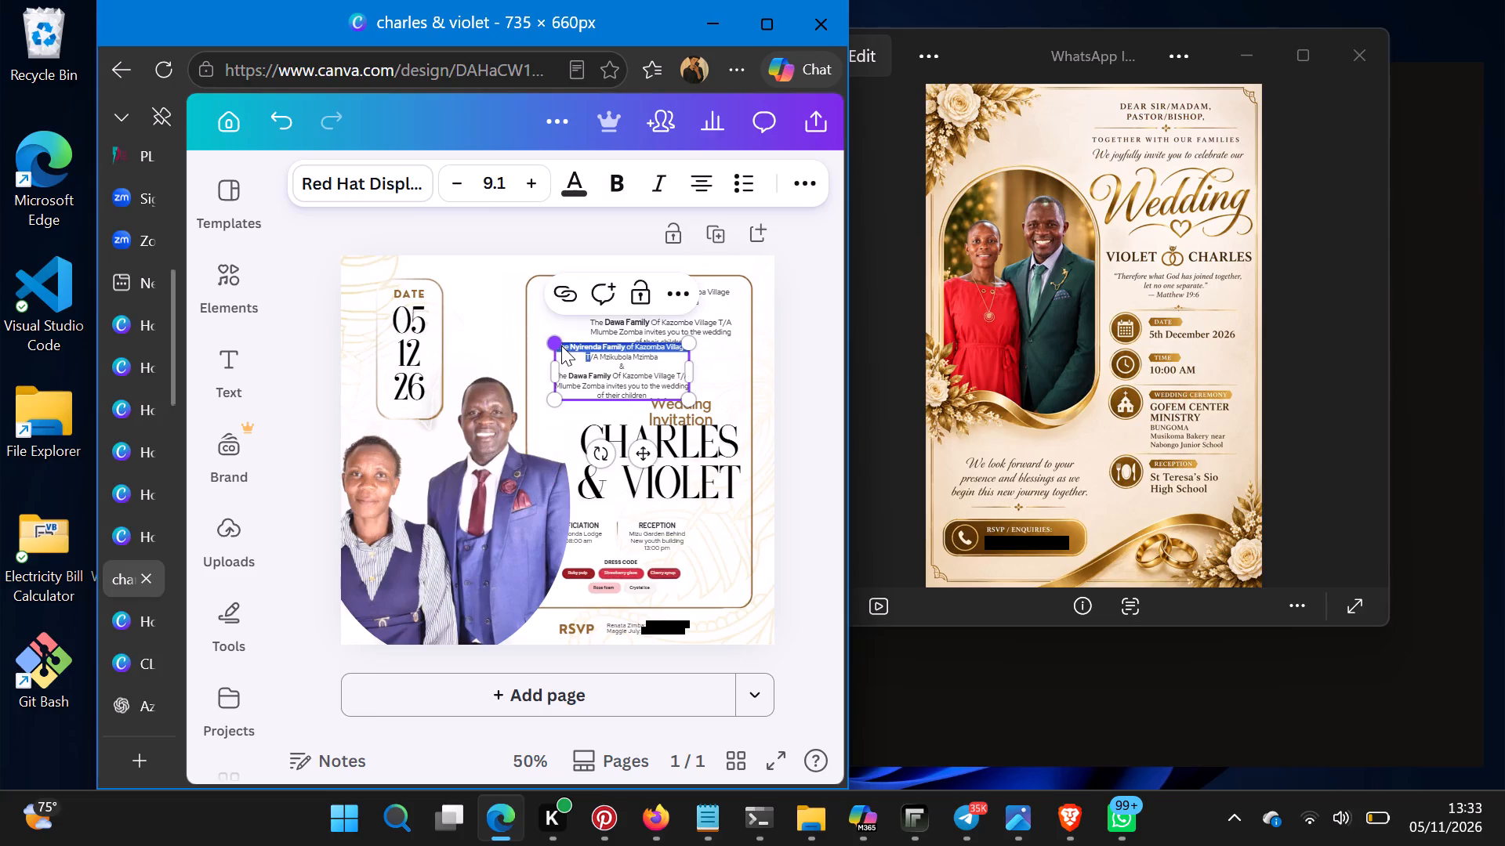
triple_click(567, 349)
left_click_drag(567, 349, 644, 405)
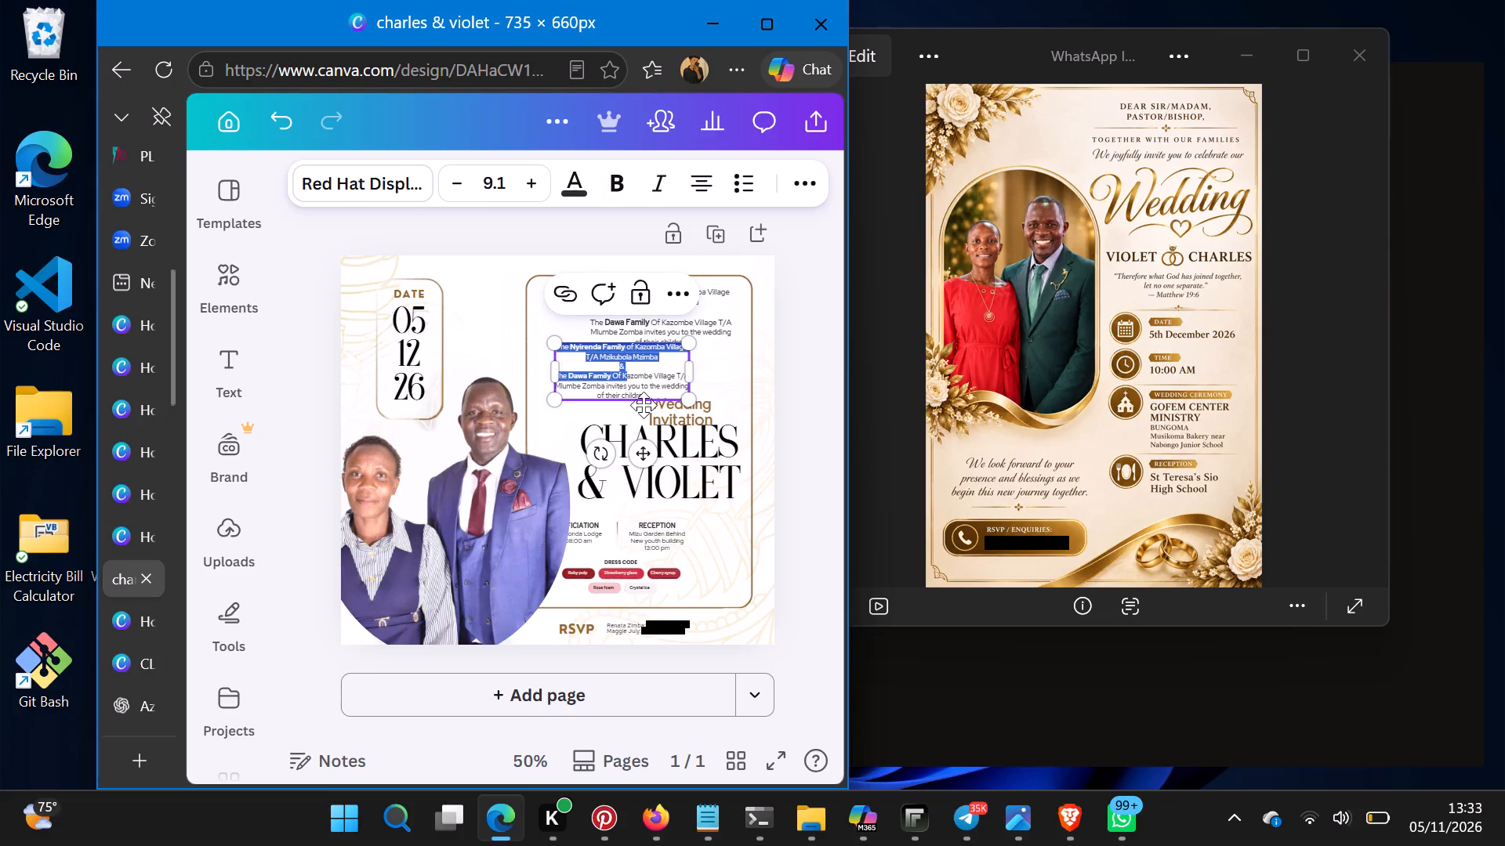
left_click_drag(644, 405, 658, 403)
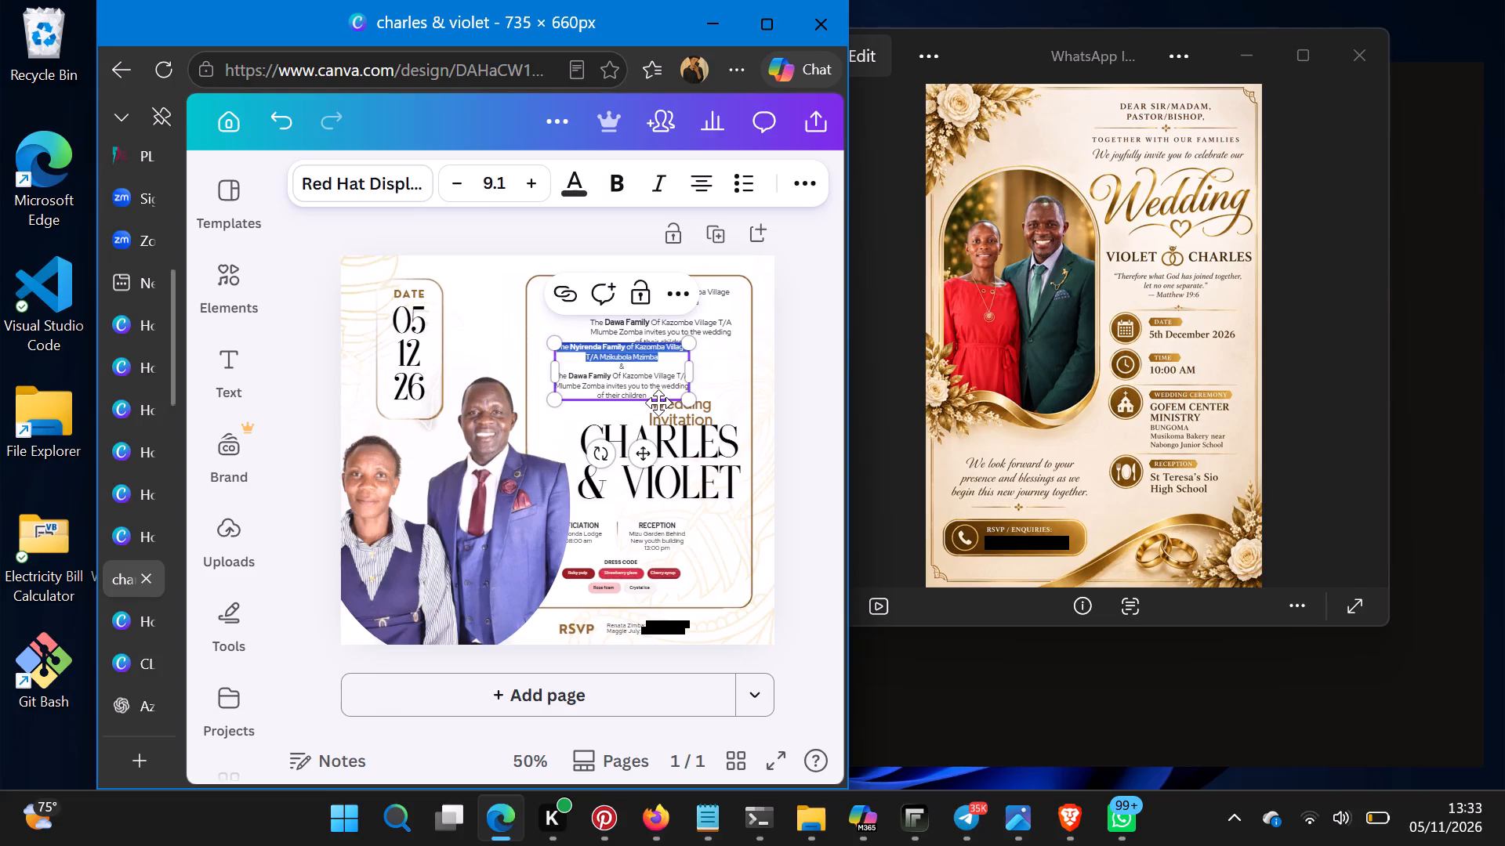
left_click_drag(658, 403, 658, 394)
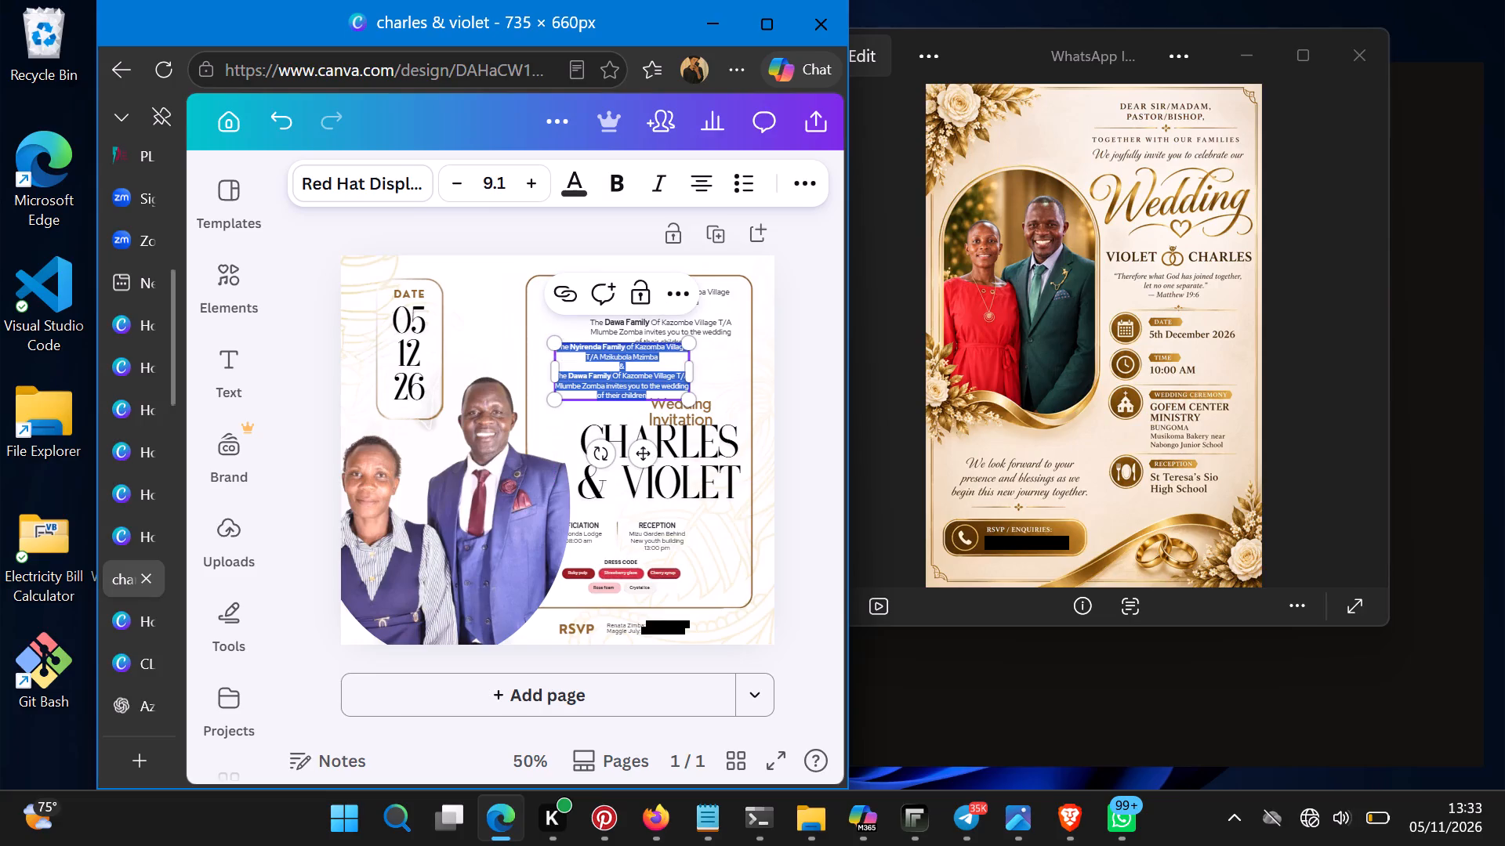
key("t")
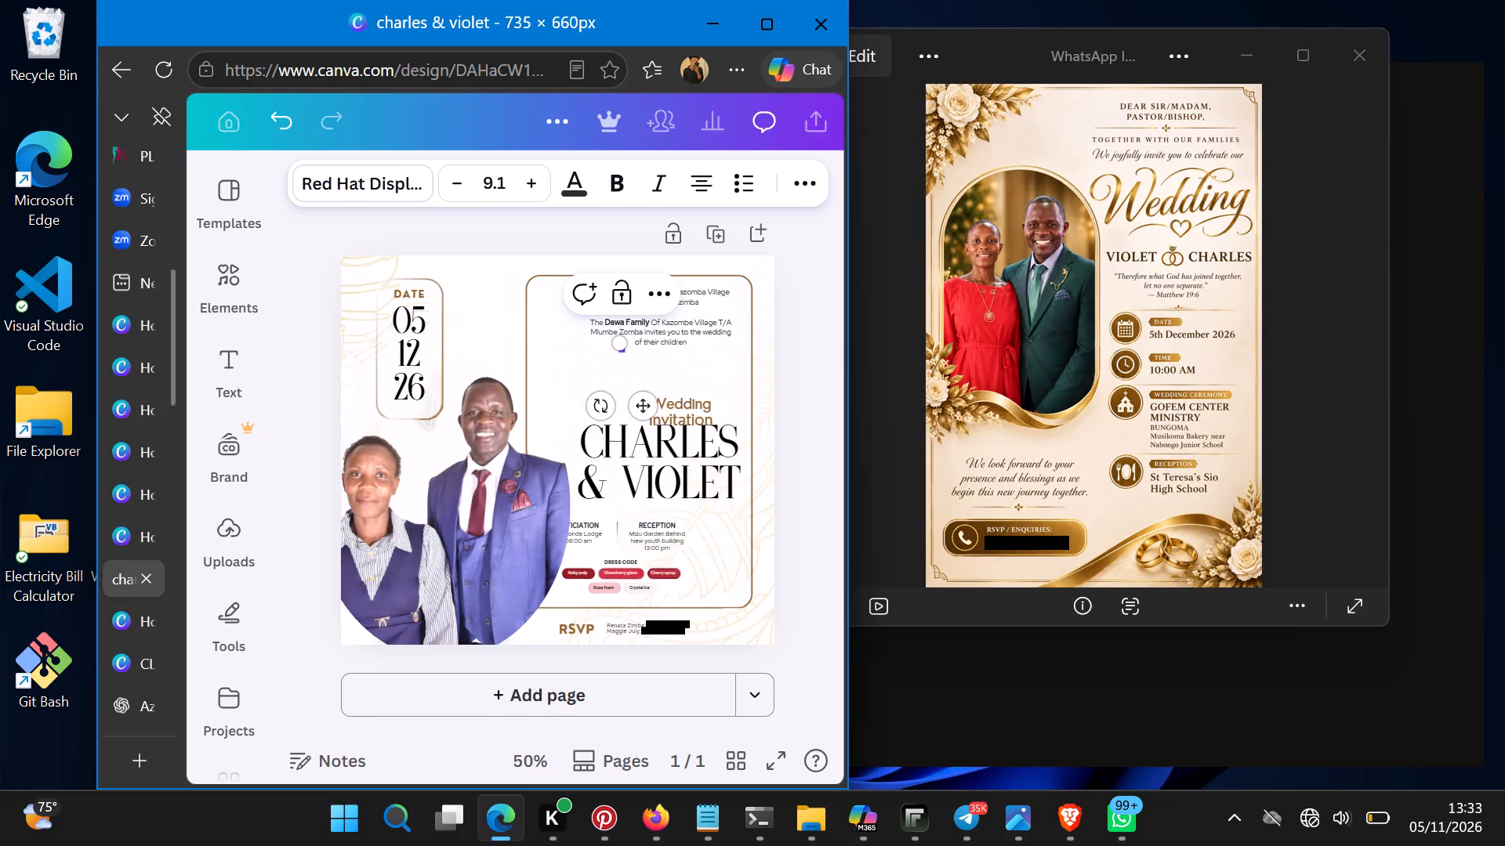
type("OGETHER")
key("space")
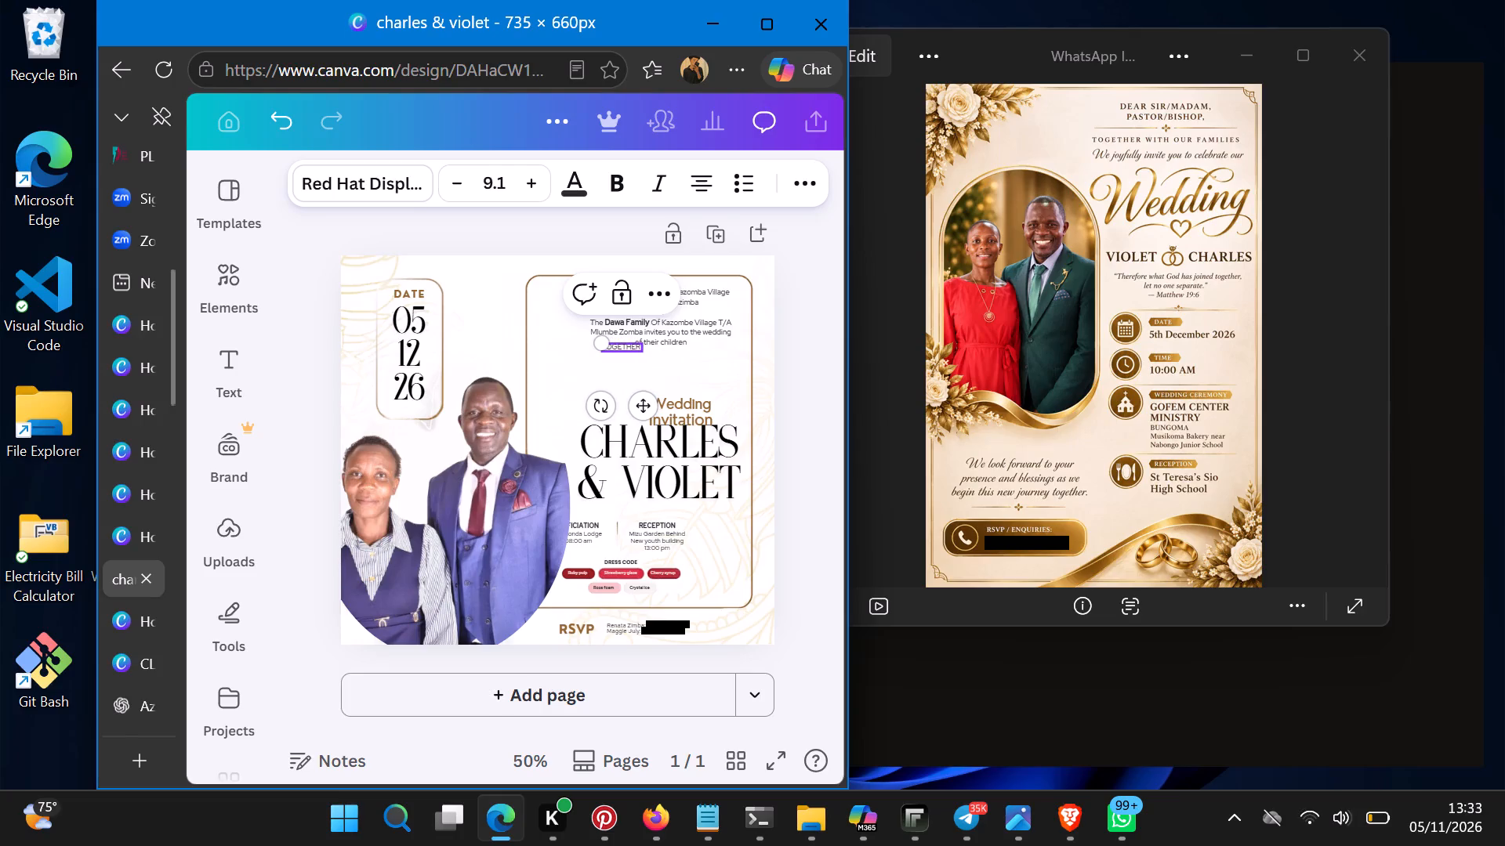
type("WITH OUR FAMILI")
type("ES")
Continue the new invitation line with "WE JOFULLY INVITE YOU TO CELEBRATE OUR WEDDING".
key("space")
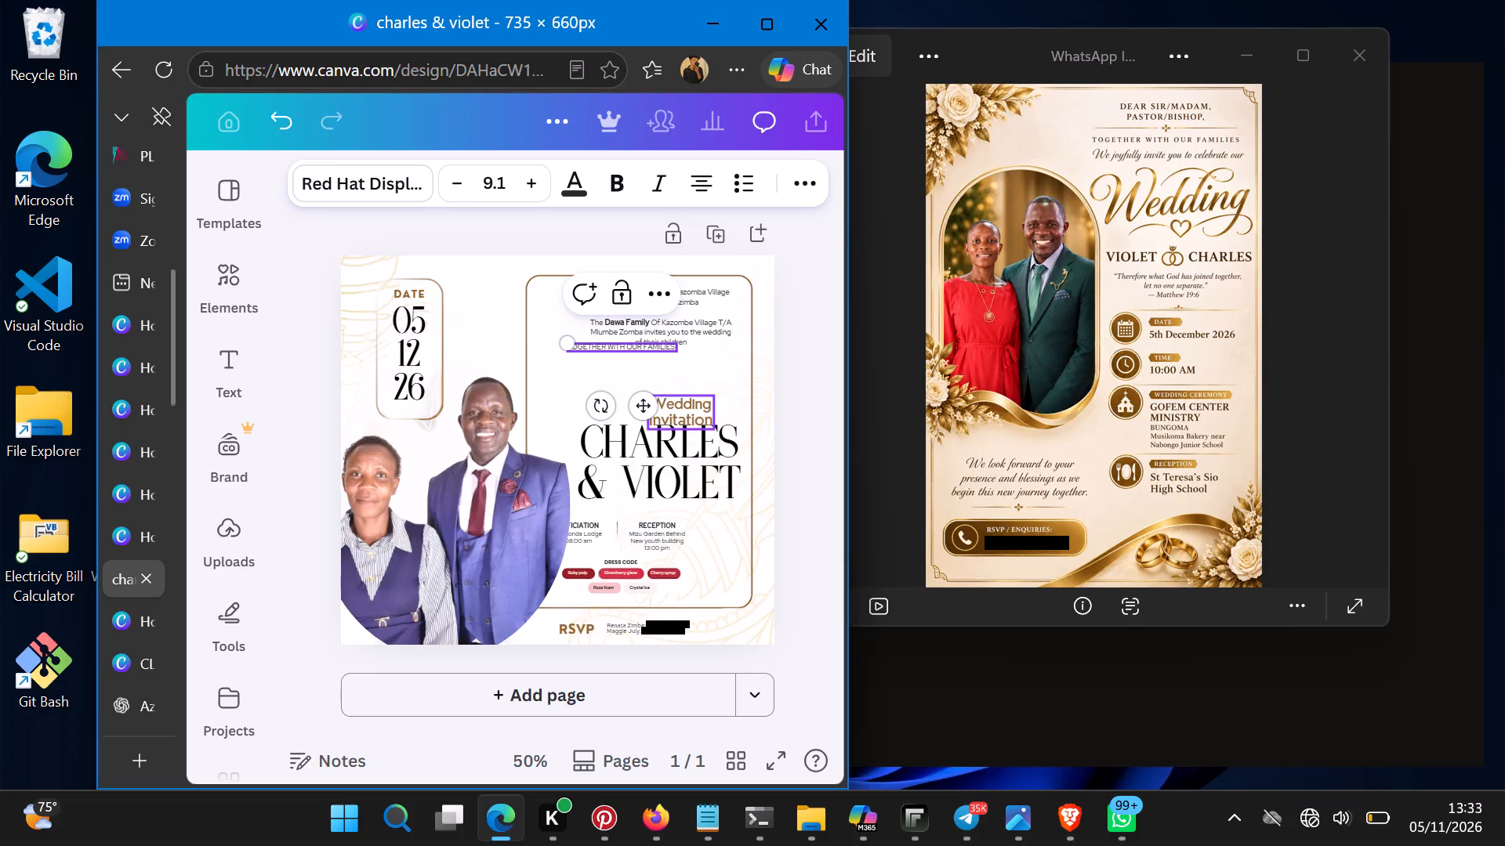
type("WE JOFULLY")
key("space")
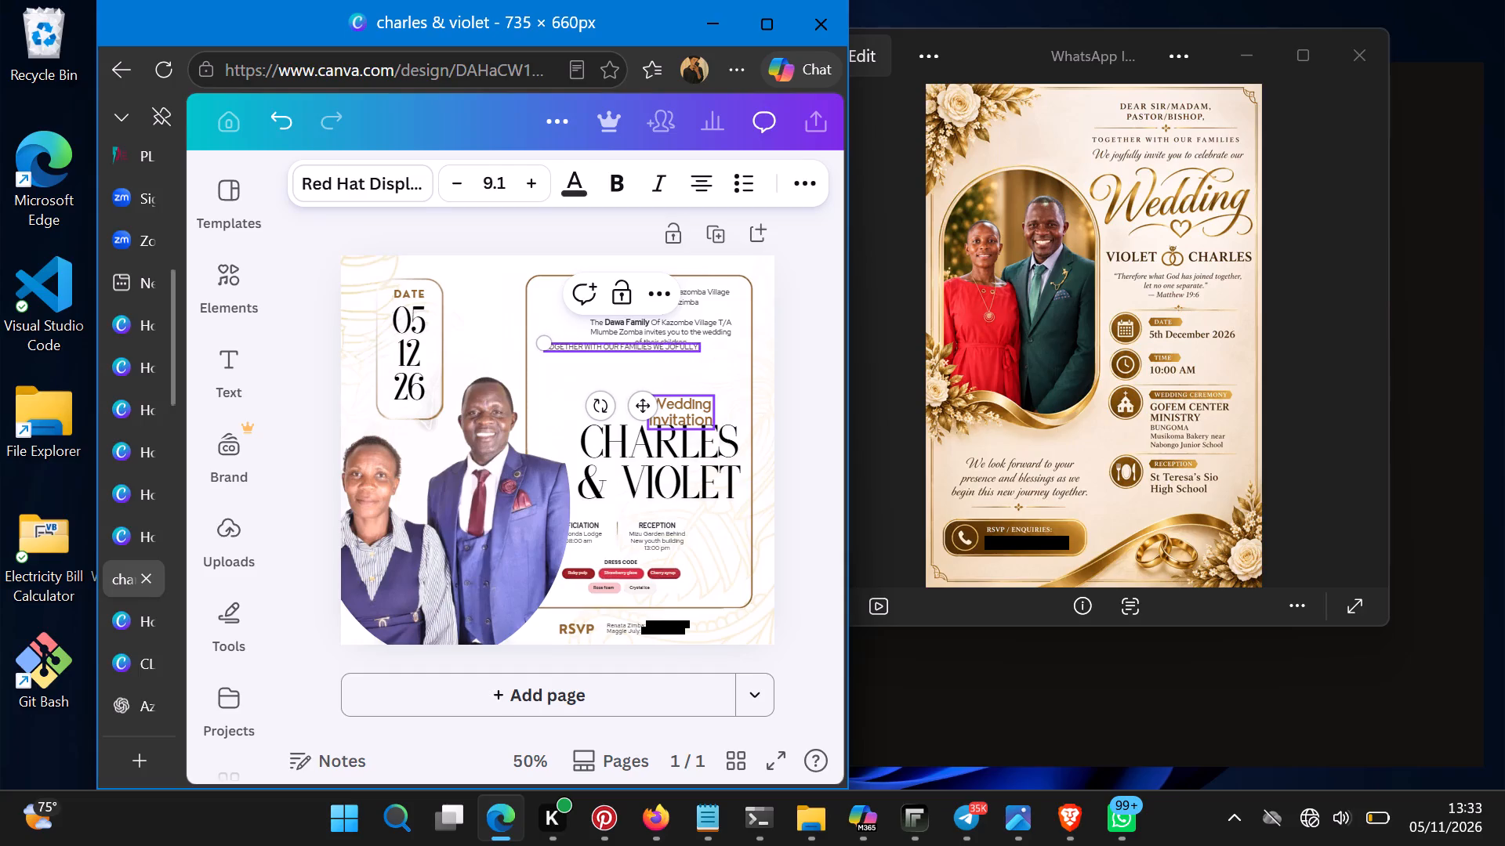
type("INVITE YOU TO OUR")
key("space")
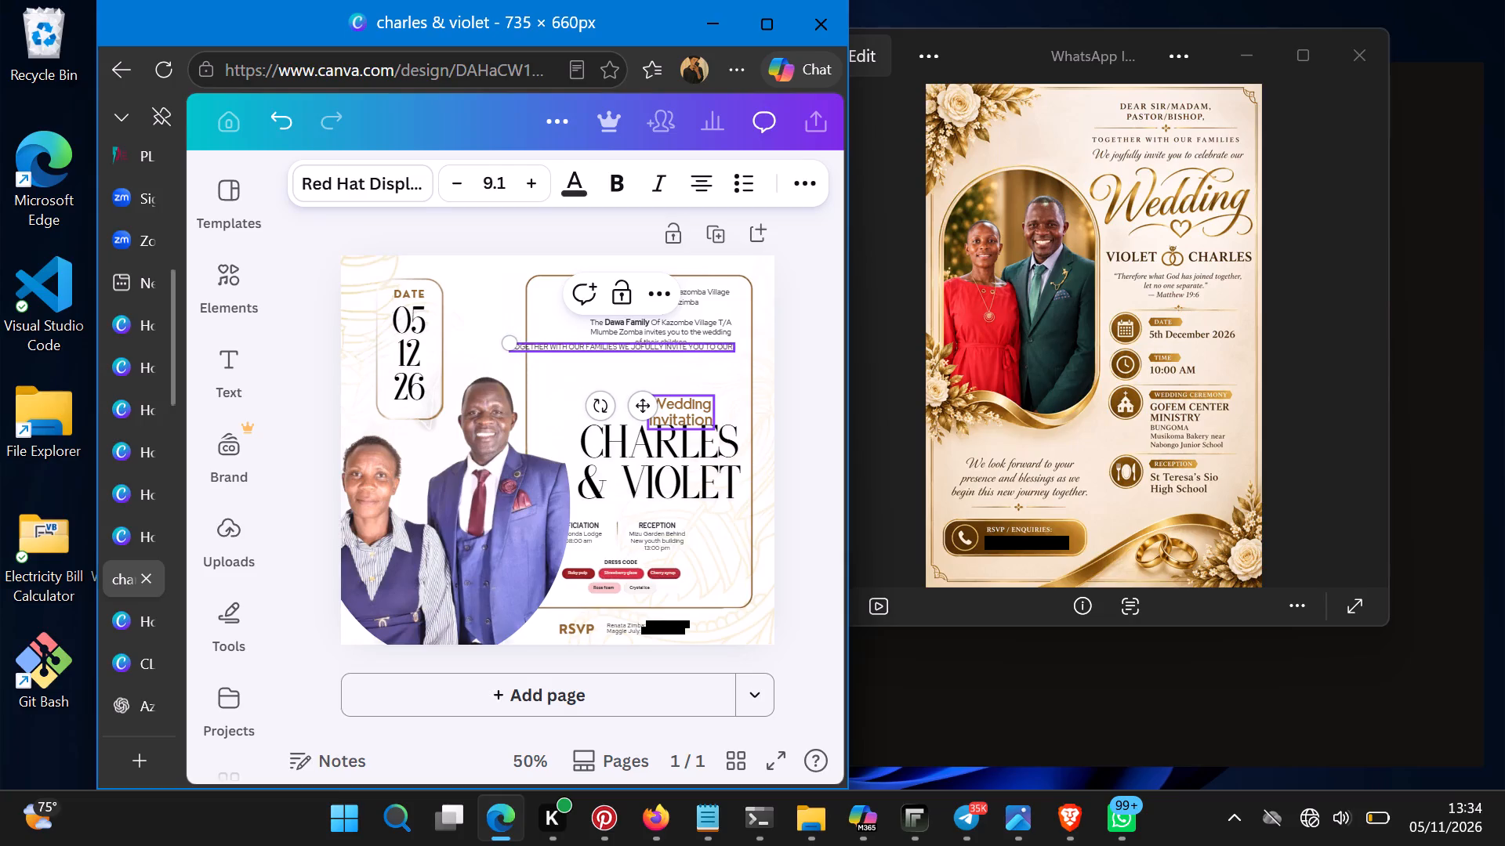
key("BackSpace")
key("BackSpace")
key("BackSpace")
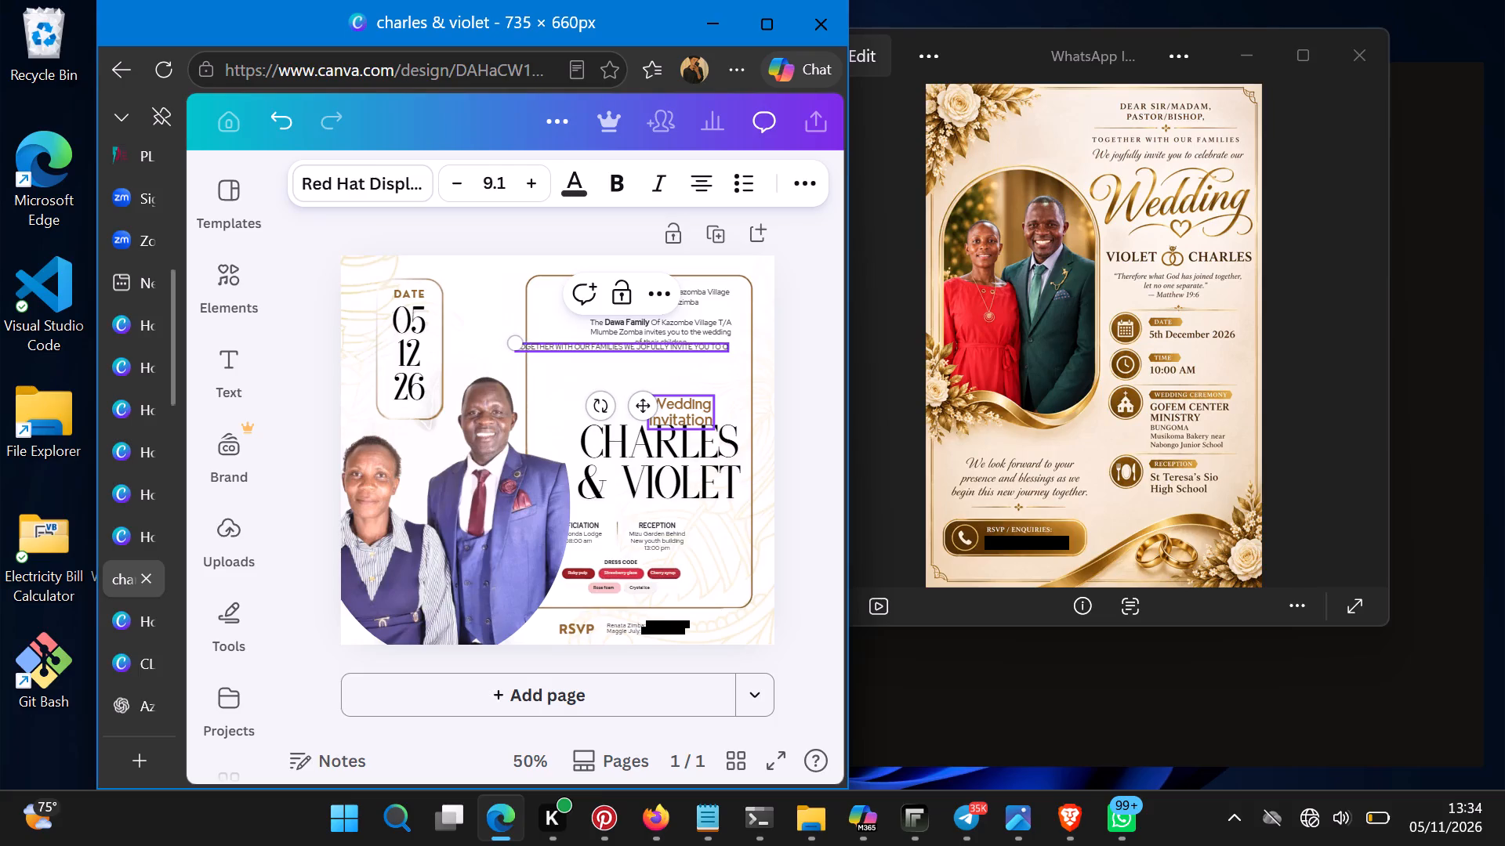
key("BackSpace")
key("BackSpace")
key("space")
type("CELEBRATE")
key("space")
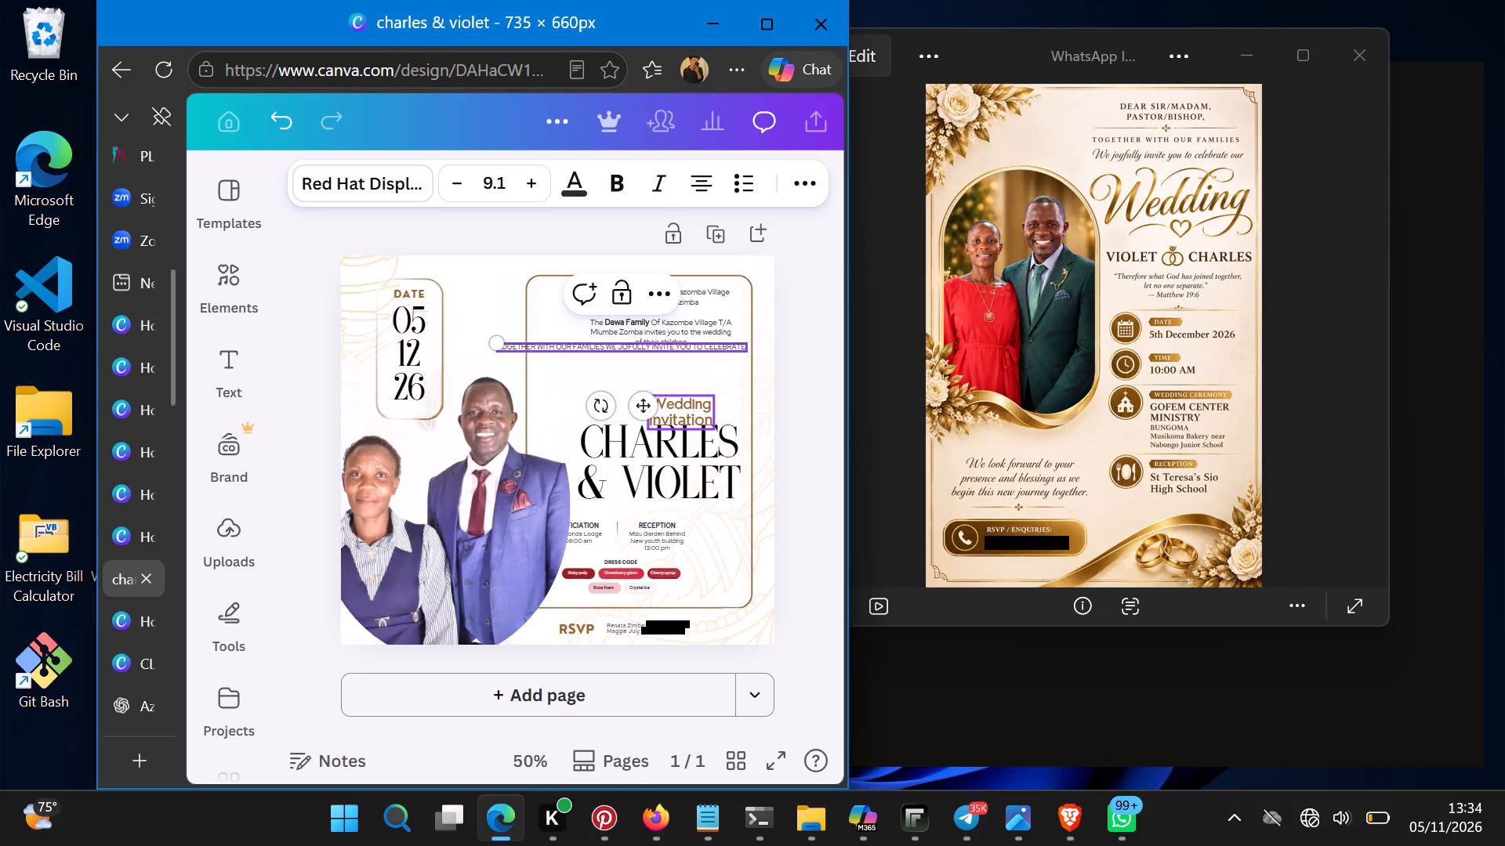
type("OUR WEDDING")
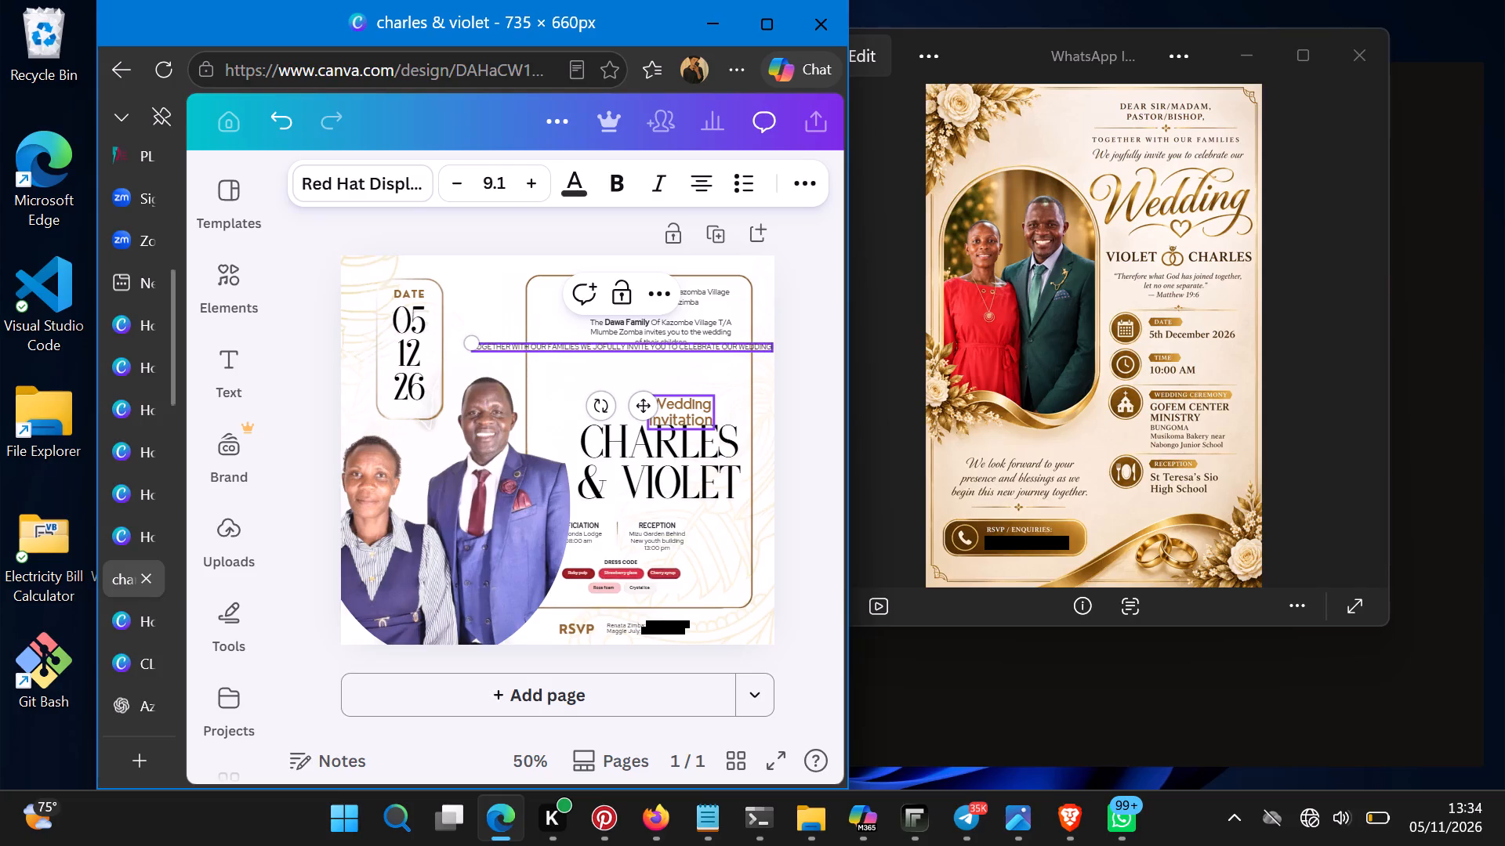
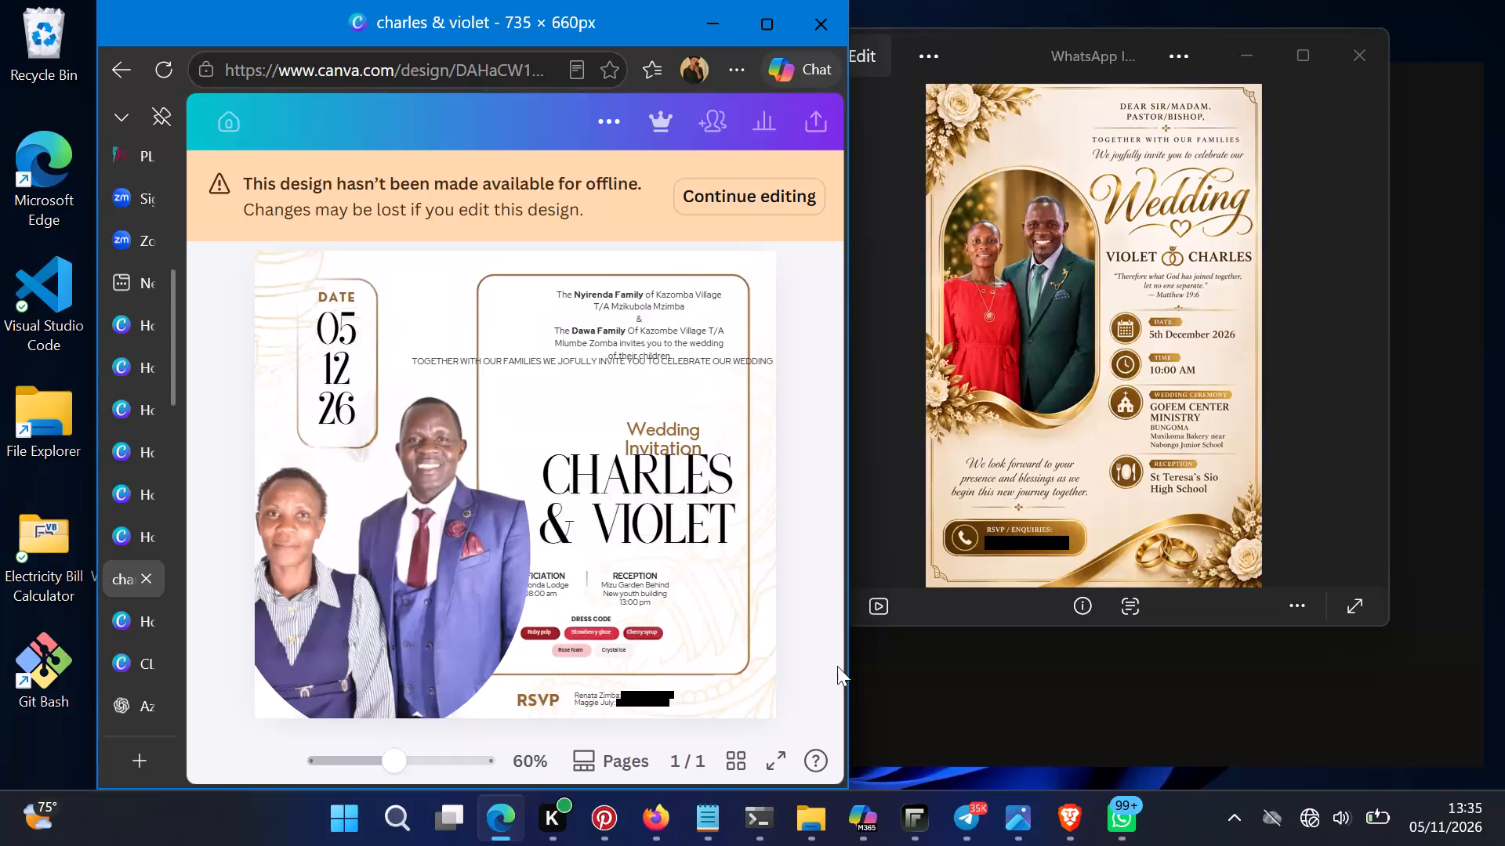
Open the Windows network quick settings to check the internet connection.
left_click(1308, 818)
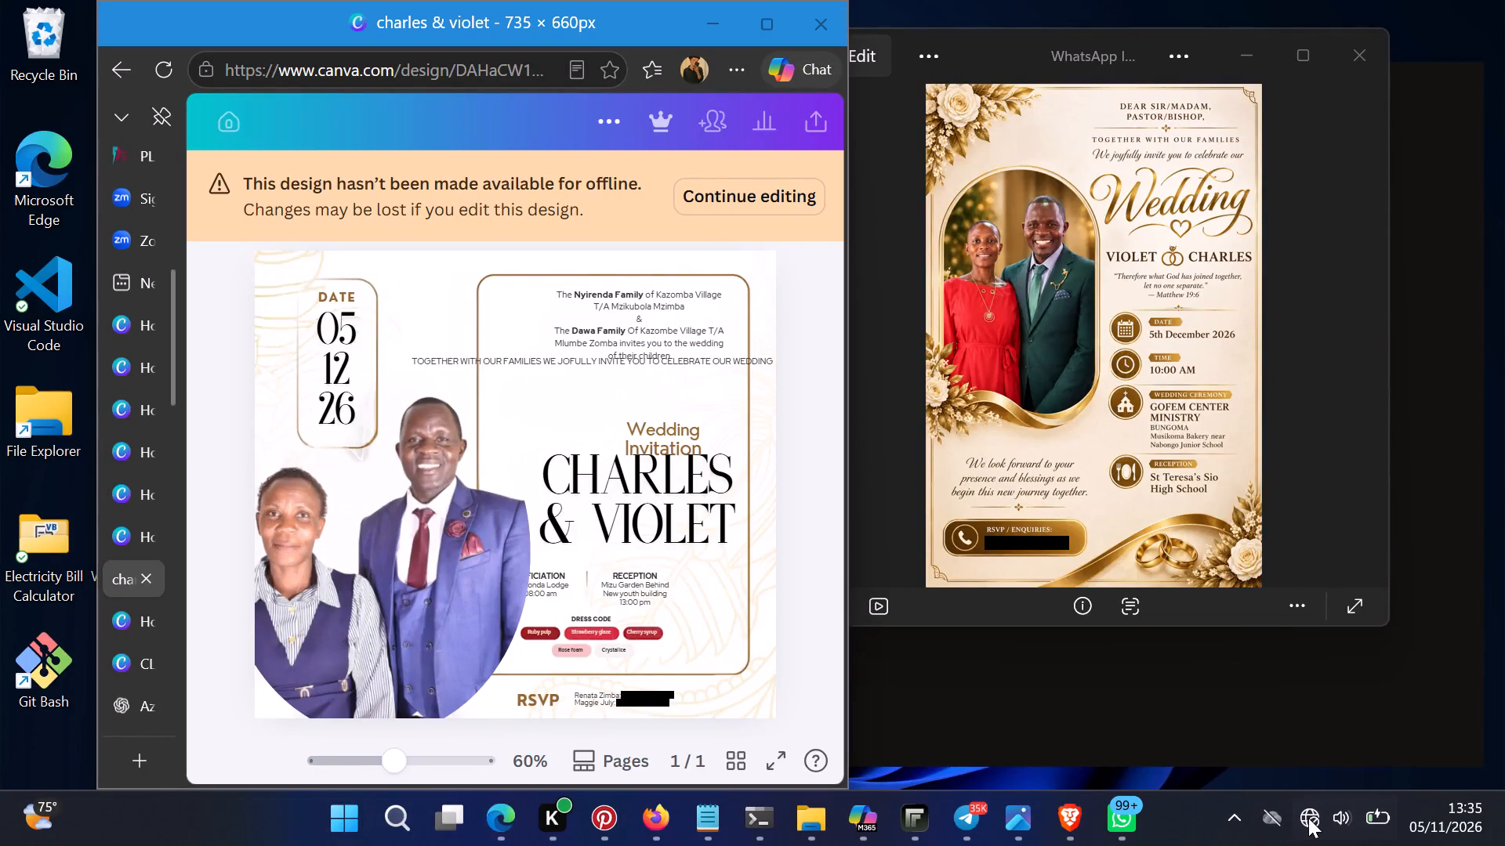